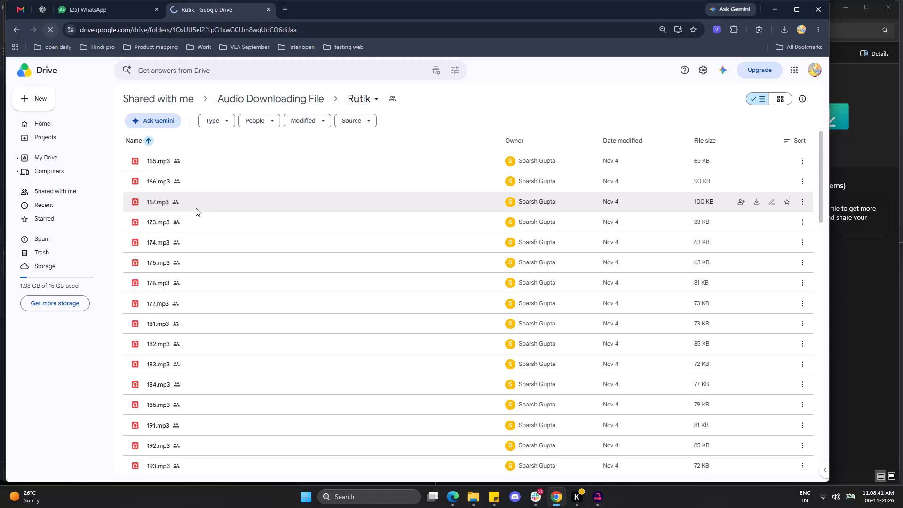
# Look through the full list of MP3 files in the Rutik folder inside the shared Audio Downloading File folder.
pyautogui.scroll(6, 284, 222)
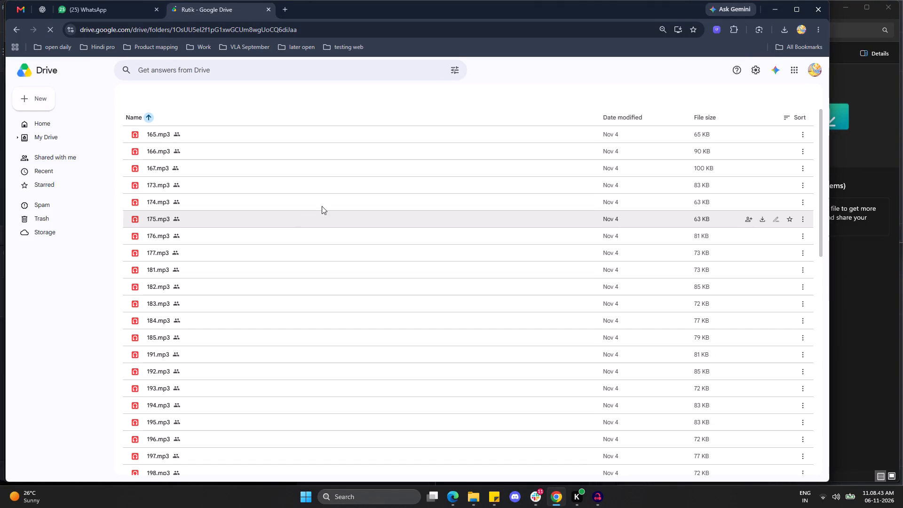
pyautogui.scroll(1, 322, 206)
pyautogui.scroll(-8, 267, 163)
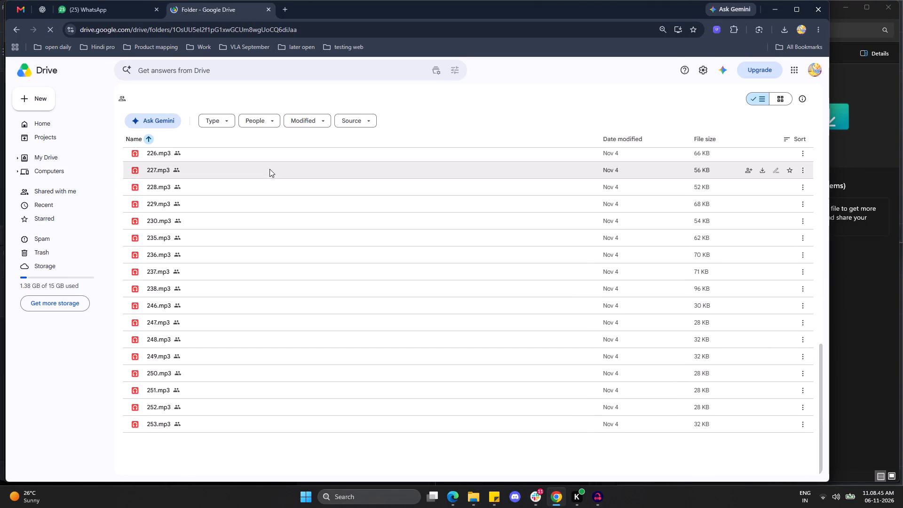
pyautogui.scroll(-1, 269, 169)
pyautogui.scroll(3, 269, 169)
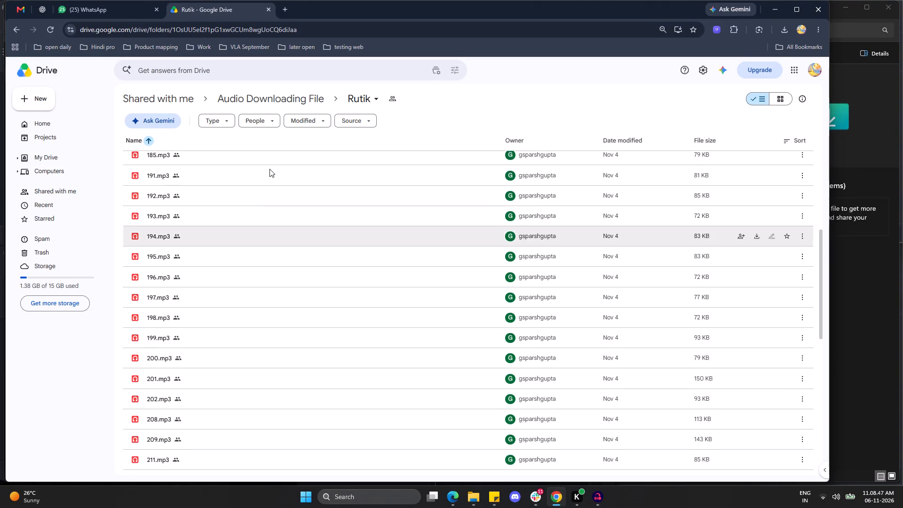
pyautogui.scroll(7, 269, 169)
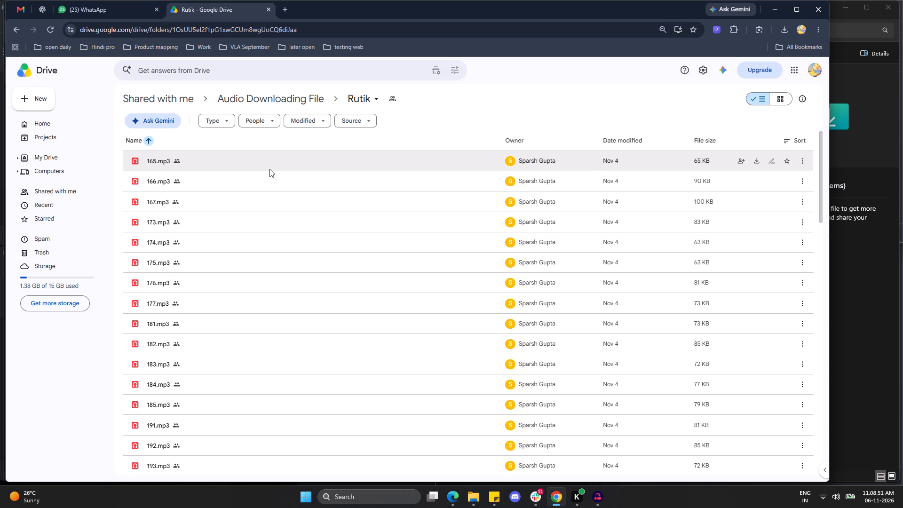
# Reload the Rutik folder and select all of its MP3 files to check how many there are.
pyautogui.scroll(3, 269, 169)
pyautogui.click(51, 32)
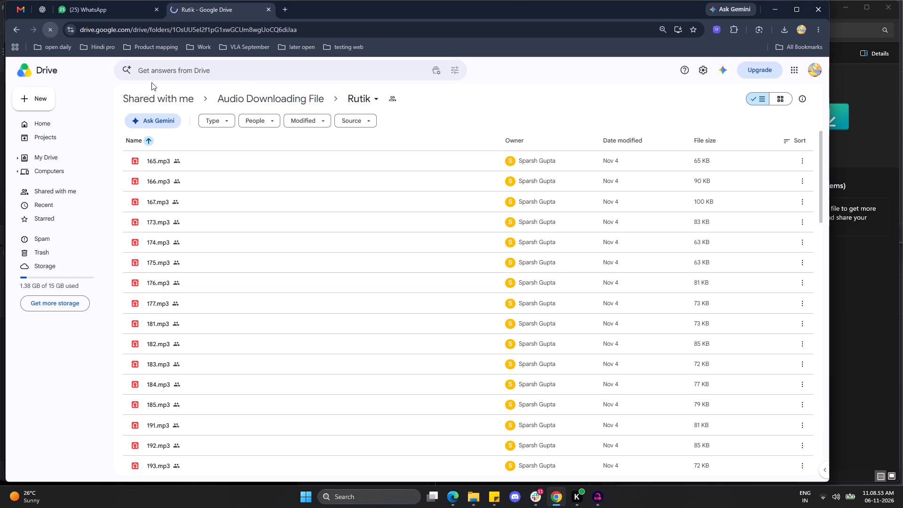
pyautogui.scroll(-3, 264, 203)
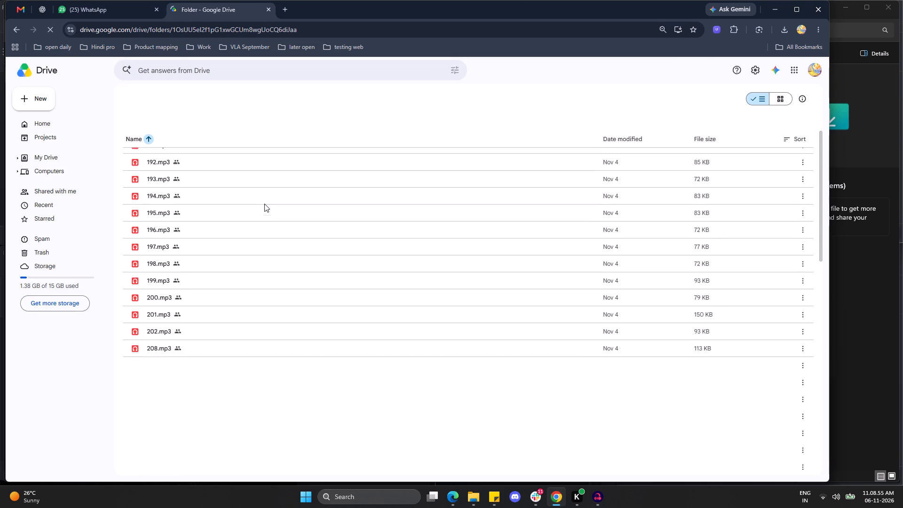
pyautogui.scroll(-4, 264, 204)
pyautogui.keyDown('ctrl'); pyautogui.click(270, 281); pyautogui.keyUp('ctrl')
pyautogui.hotkey('ctrl', 'a')
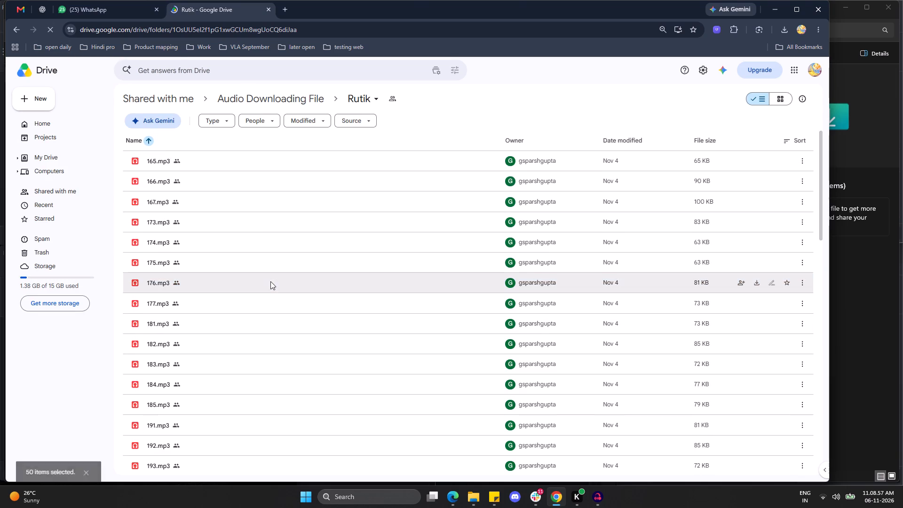
pyautogui.scroll(-2, 270, 281)
pyautogui.scroll(3, 270, 281)
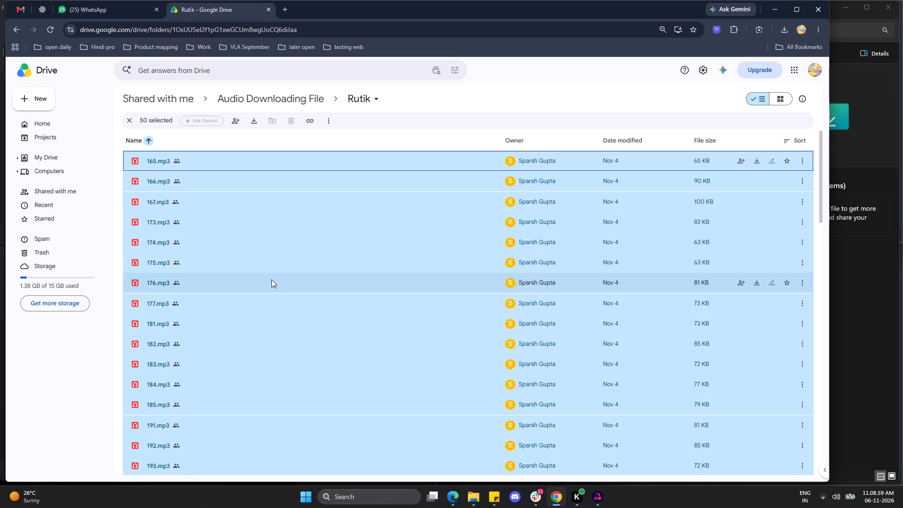
pyautogui.scroll(5, 271, 279)
pyautogui.click(309, 168)
pyautogui.click(307, 167)
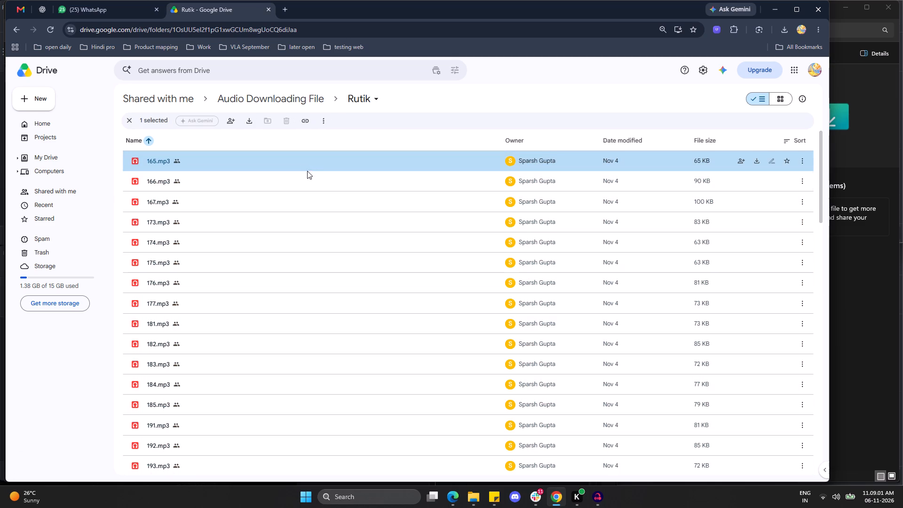
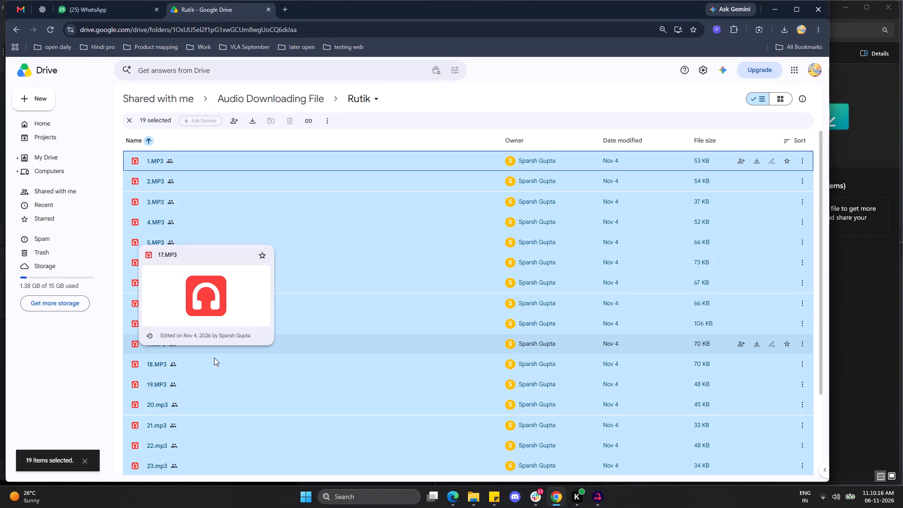
# Clear the selection of MP3 files and download the entire Rutik folder from the shared Audio Downloading File folder.
pyautogui.scroll(-3, 229, 386)
pyautogui.click(58, 363)
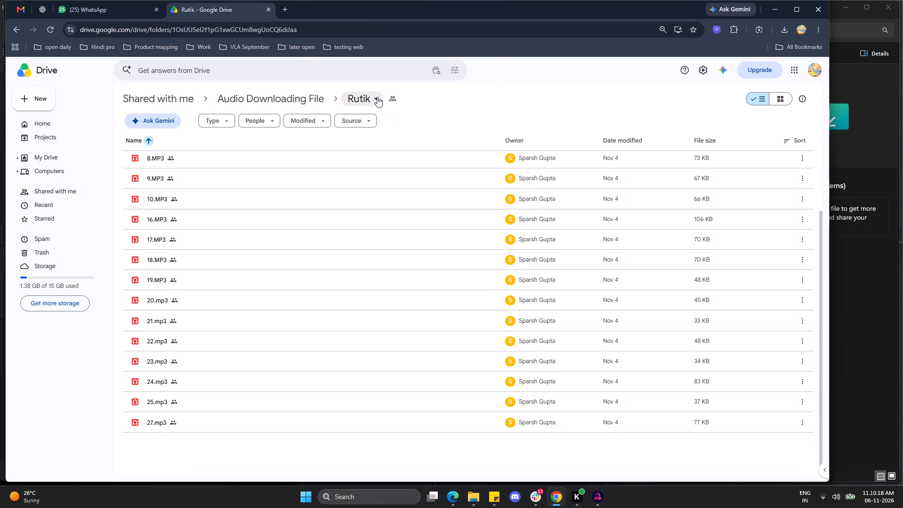
pyautogui.click(376, 99)
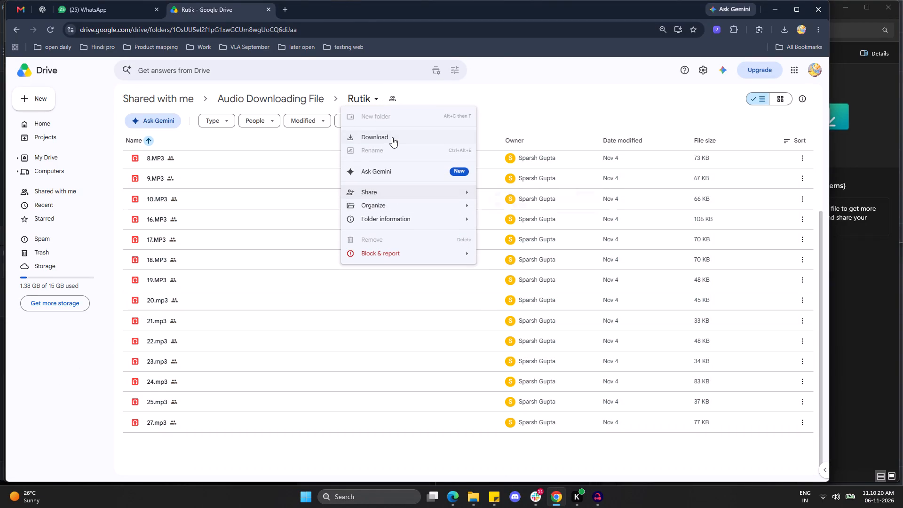
pyautogui.click(392, 137)
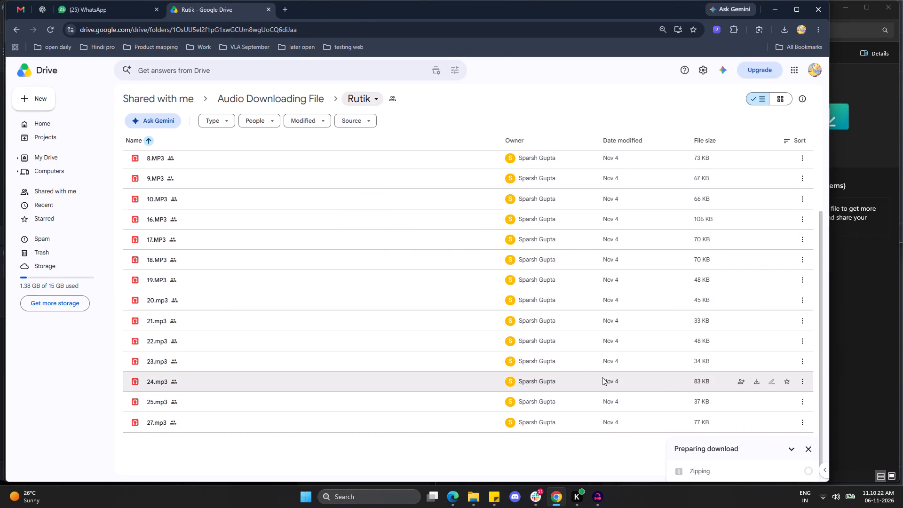
pyautogui.scroll(-2, 664, 391)
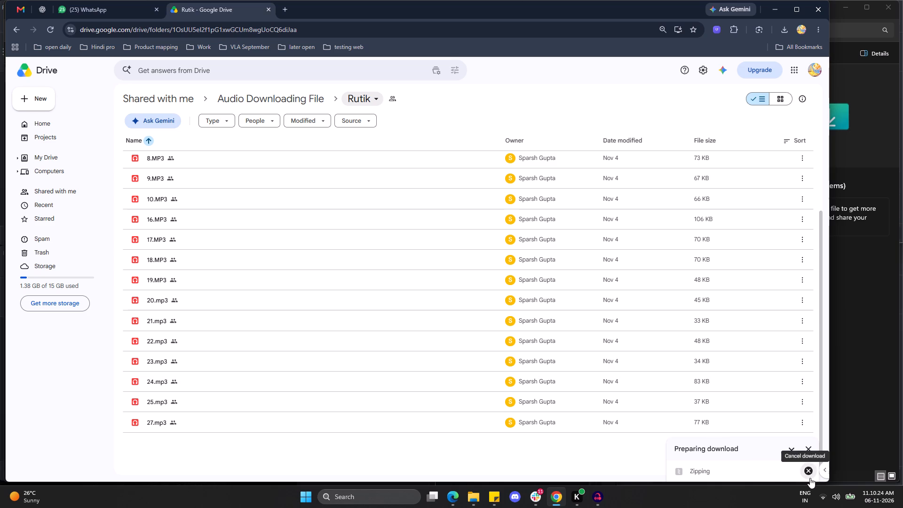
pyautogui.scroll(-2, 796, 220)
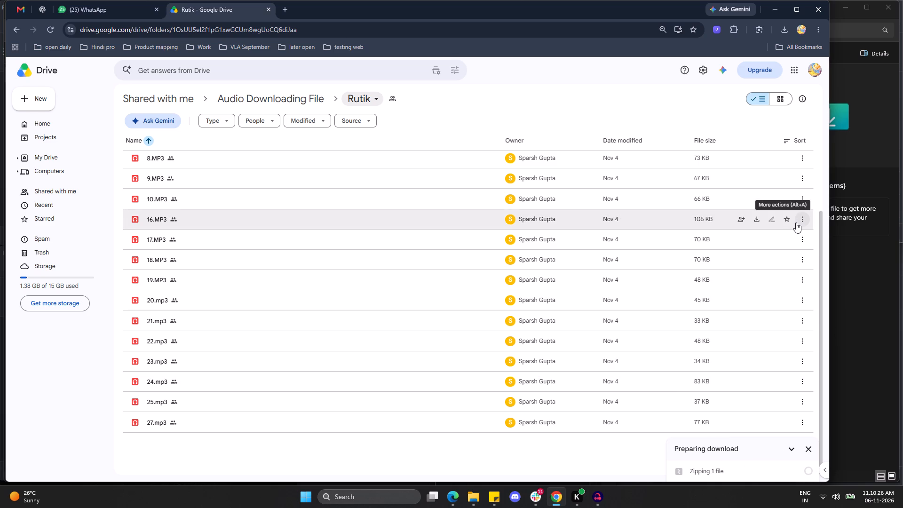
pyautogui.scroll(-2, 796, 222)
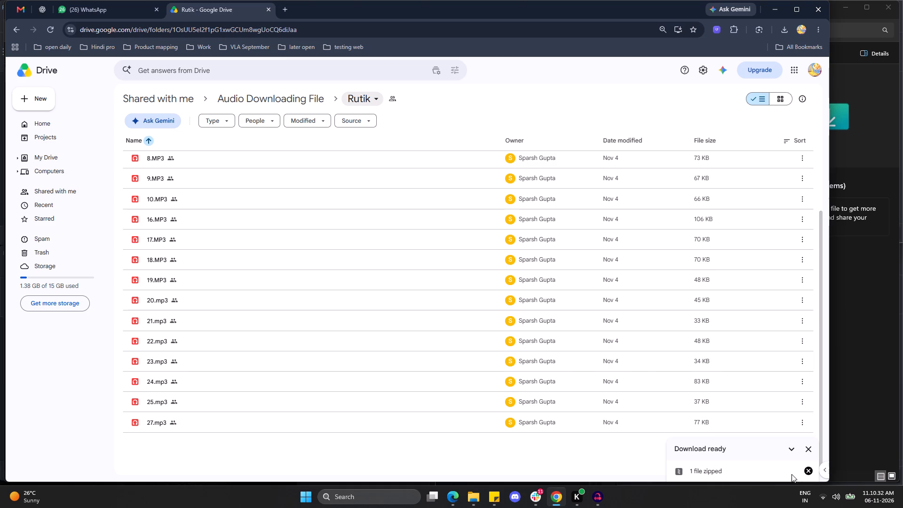
# Open the downloaded Rutik zip archive and extract all its contents to the default folder in Downloads.
pyautogui.click(783, 34)
pyautogui.click(766, 73)
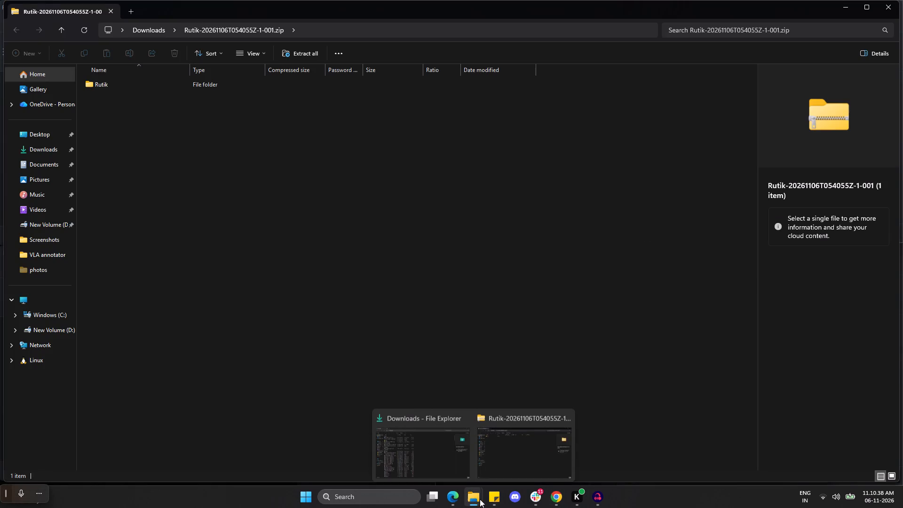
pyautogui.click(464, 421)
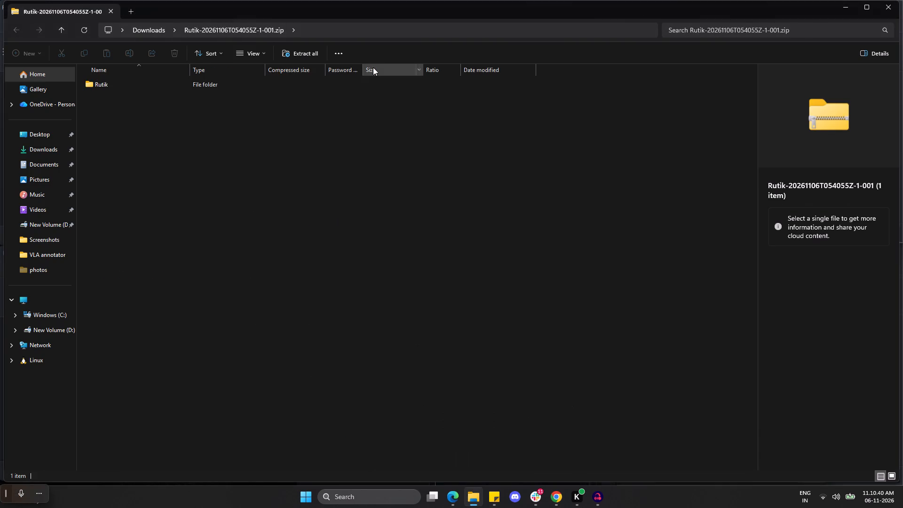
pyautogui.click(311, 53)
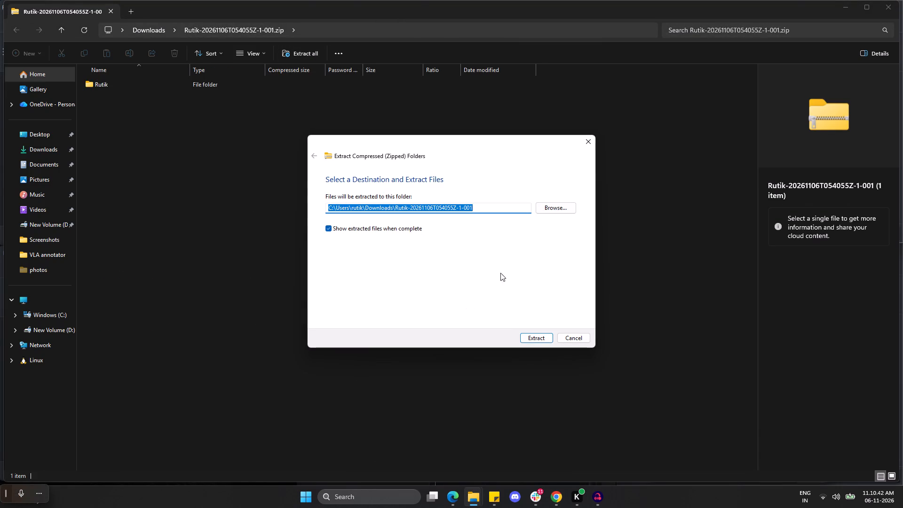
pyautogui.click(530, 335)
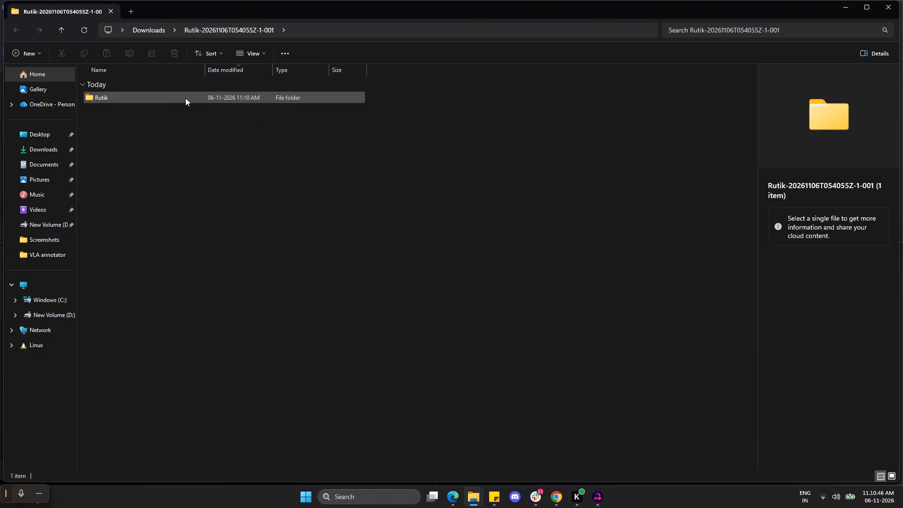
# Move the extracted Rutik folder out of its date-stamped parent folder directly into Downloads.
pyautogui.click(183, 98)
pyautogui.hotkey('ctrl', 'x')
pyautogui.click(157, 33)
pyautogui.hotkey('ctrl', 'v')
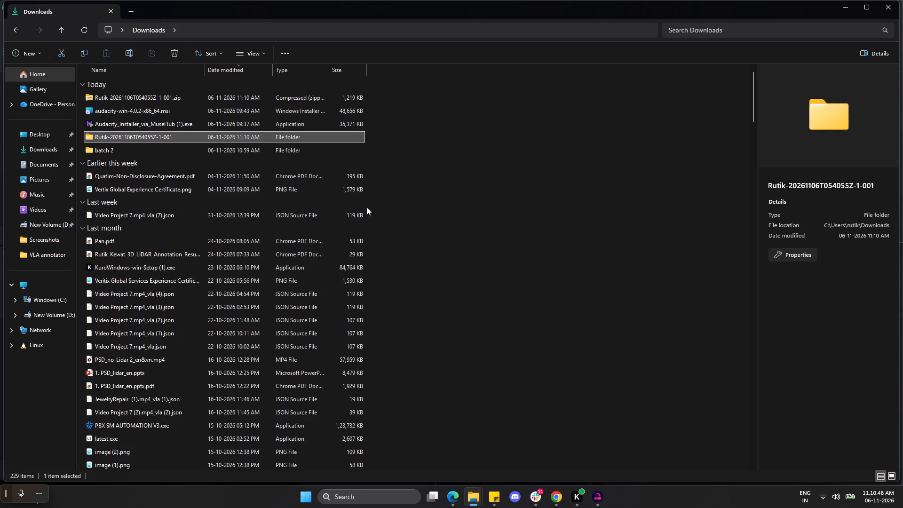
# Permanently delete the Rutik zip archive and the leftover date-stamped extraction folder from Downloads.
pyautogui.click(180, 135)
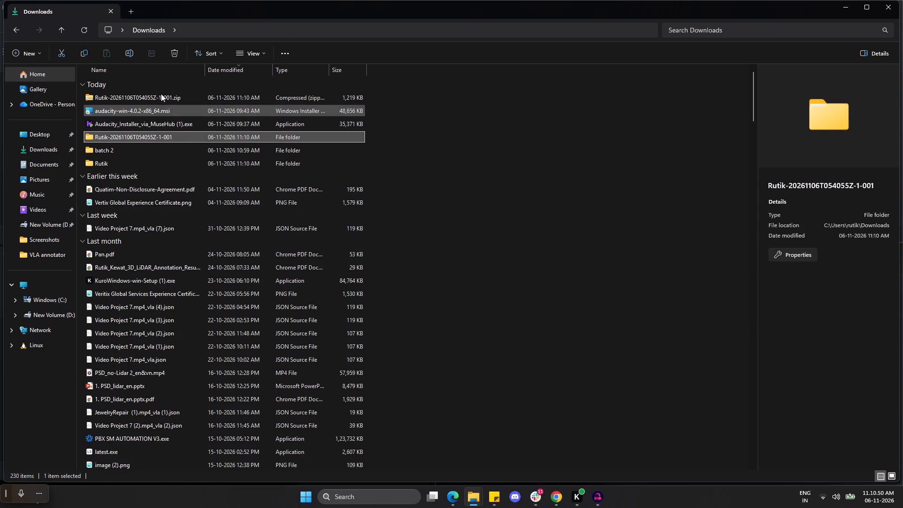
pyautogui.keyDown('ctrl'); pyautogui.click(160, 95); pyautogui.keyUp('ctrl')
pyautogui.hotkey('shift', 'Delete')
pyautogui.press('Return')
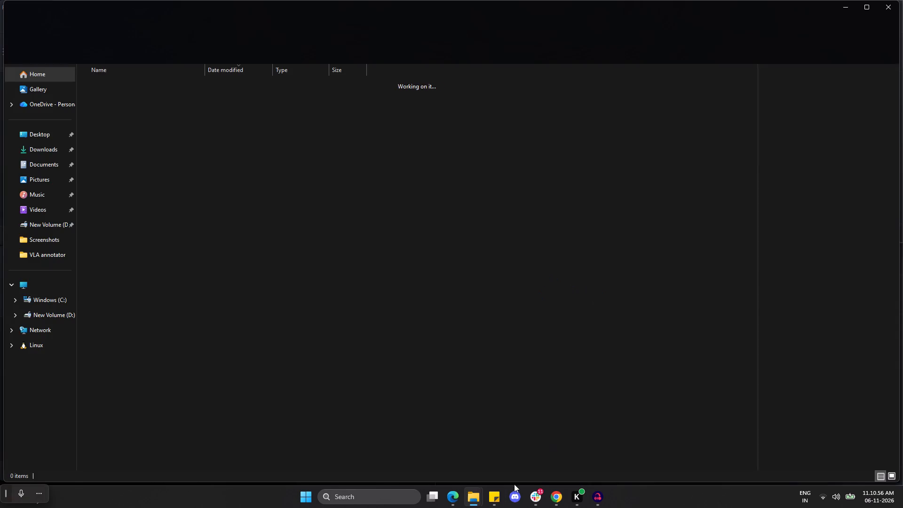
pyautogui.click(882, 11)
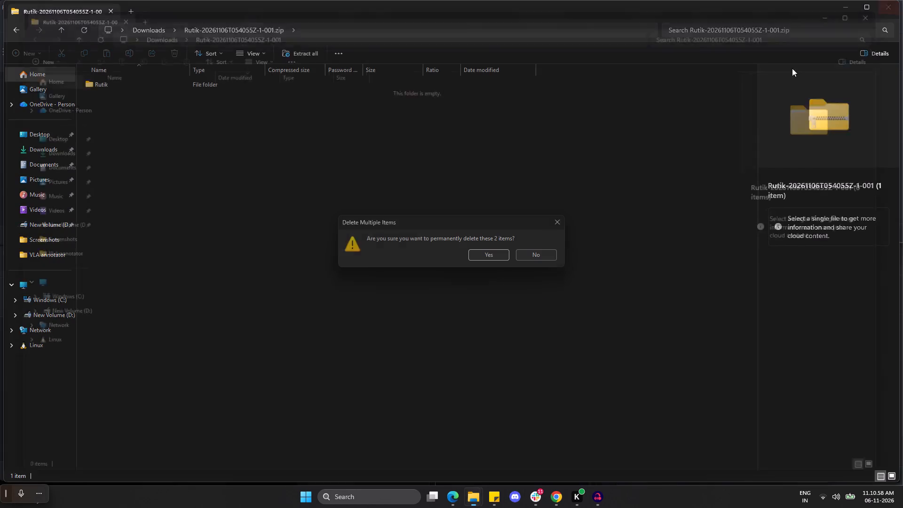
pyautogui.click(492, 253)
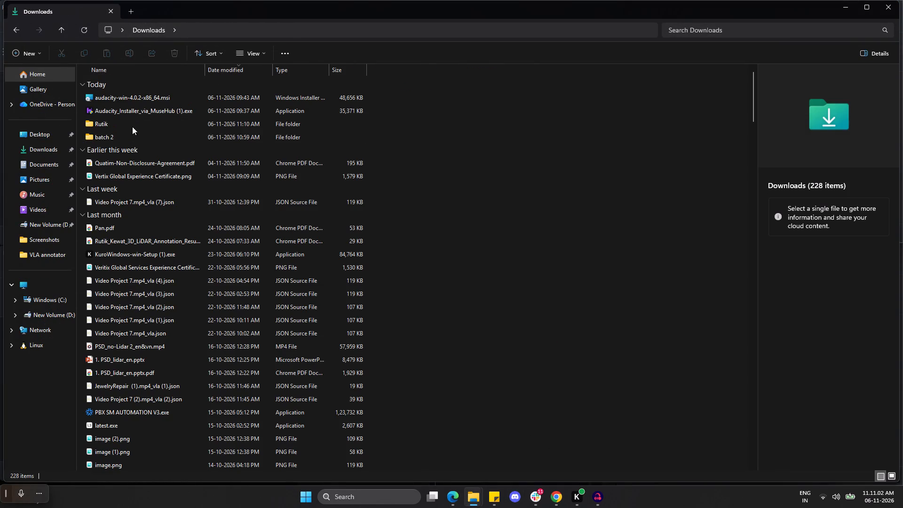
# Open the Rutik folder in Downloads and check the extracted MP3 files.
pyautogui.doubleClick(132, 127)
pyautogui.scroll(-5, 153, 135)
pyautogui.scroll(4, 153, 135)
pyautogui.click(152, 37)
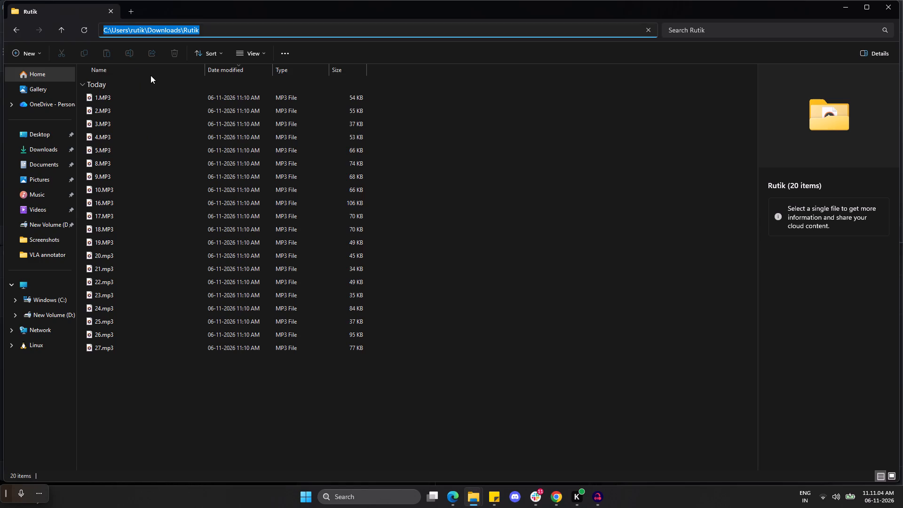
pyautogui.click(260, 10)
# Permanently delete all the WAV files inside the batch 2 folder in Downloads.
pyautogui.click(135, 31)
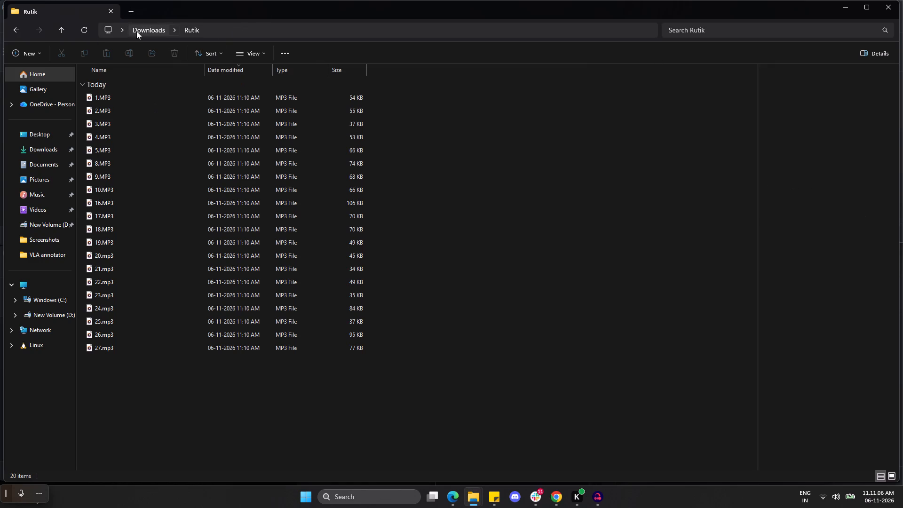
pyautogui.doubleClick(123, 138)
pyautogui.click(200, 269)
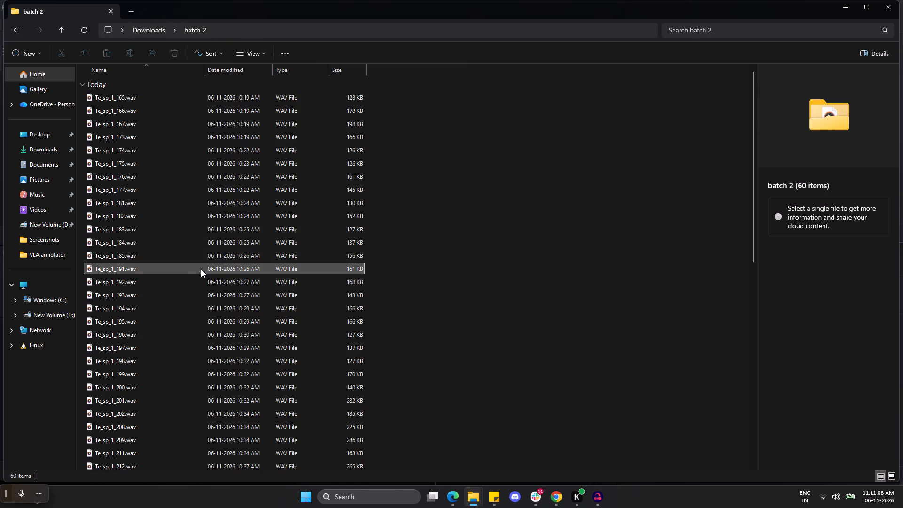
pyautogui.hotkey('ctrl', 'a')
pyautogui.hotkey('shift', 'Delete')
pyautogui.press('Return')
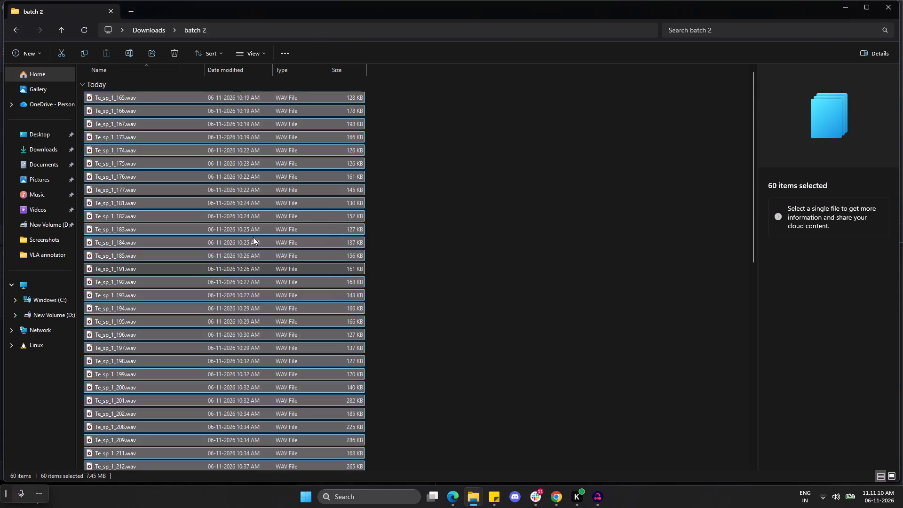
# Rename the emptied batch 2 folder in Downloads as batch 3.
pyautogui.click(150, 32)
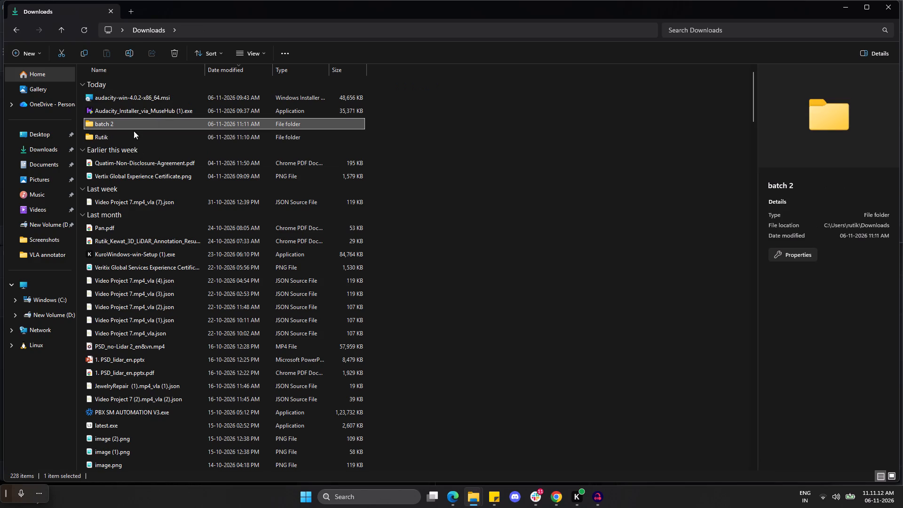
pyautogui.click(132, 54)
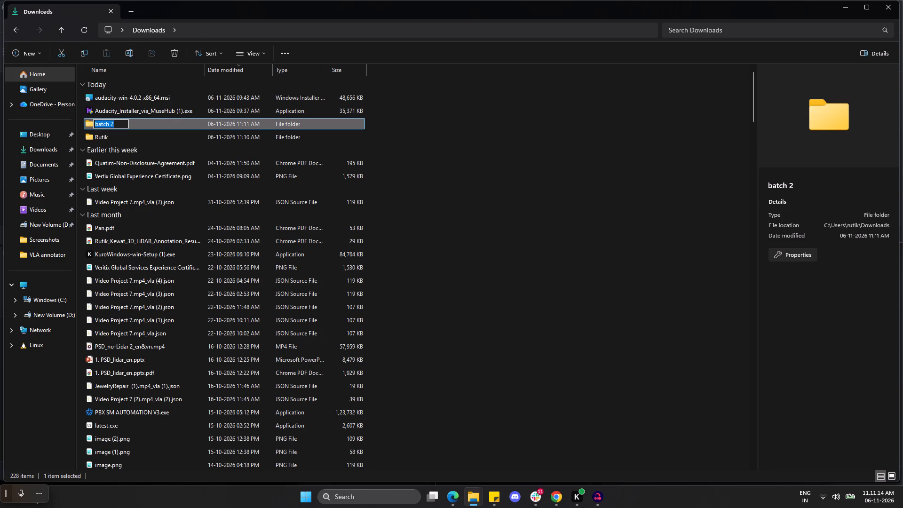
pyautogui.click(117, 124)
pyautogui.press('BackSpace')
pyautogui.press('3')
pyautogui.click(539, 263)
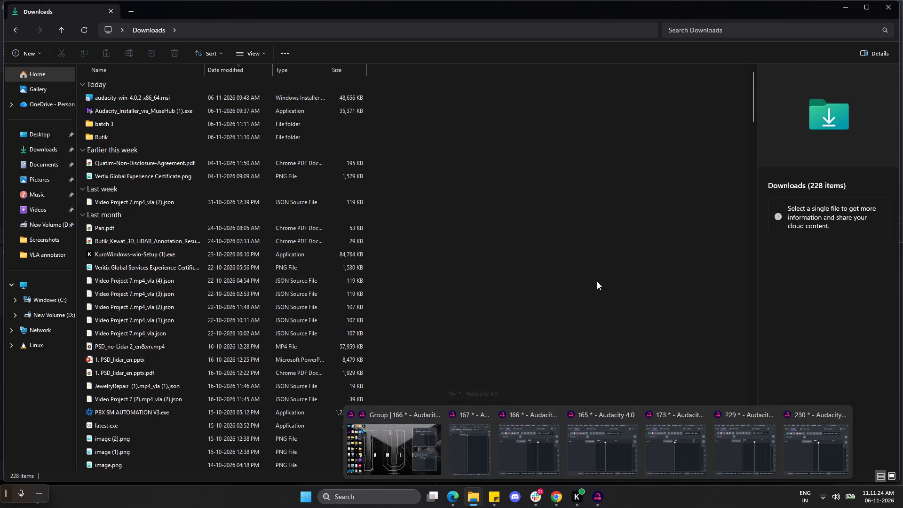
# Clear away the open File Explorer windows showing Downloads.
pyautogui.click(849, 11)
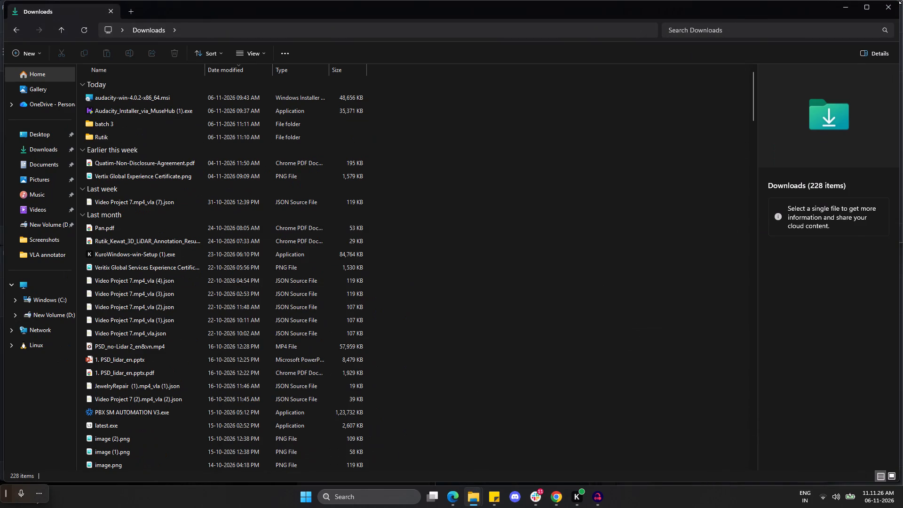
pyautogui.click(893, 10)
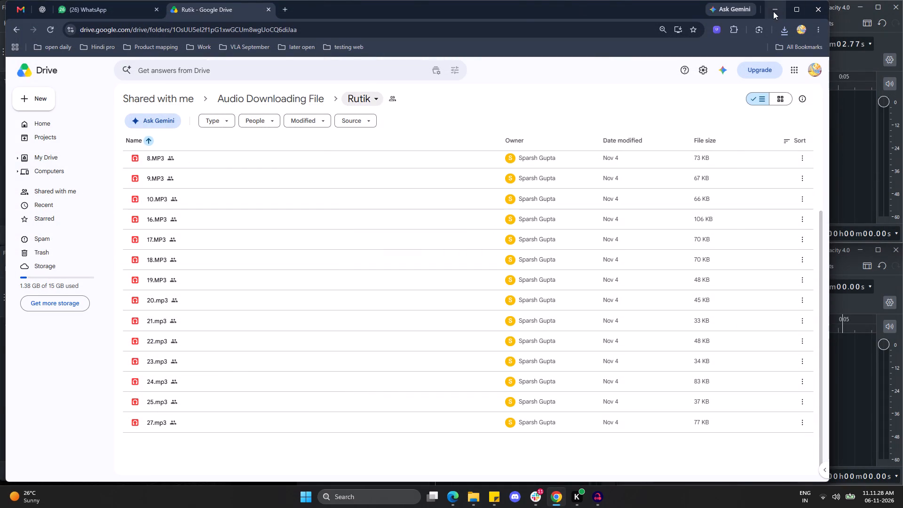
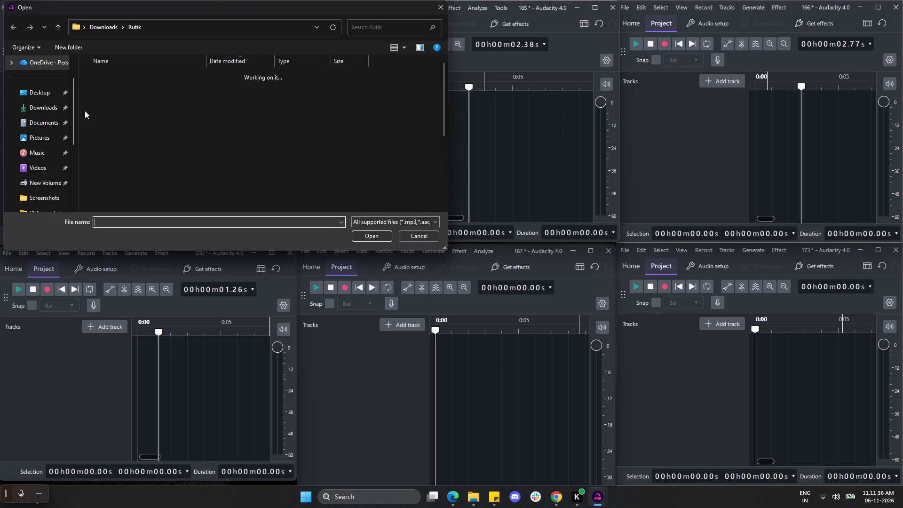
# Import 1.MP3 from the Rutik folder in Downloads into project 229.
pyautogui.click(120, 89)
pyautogui.click(362, 235)
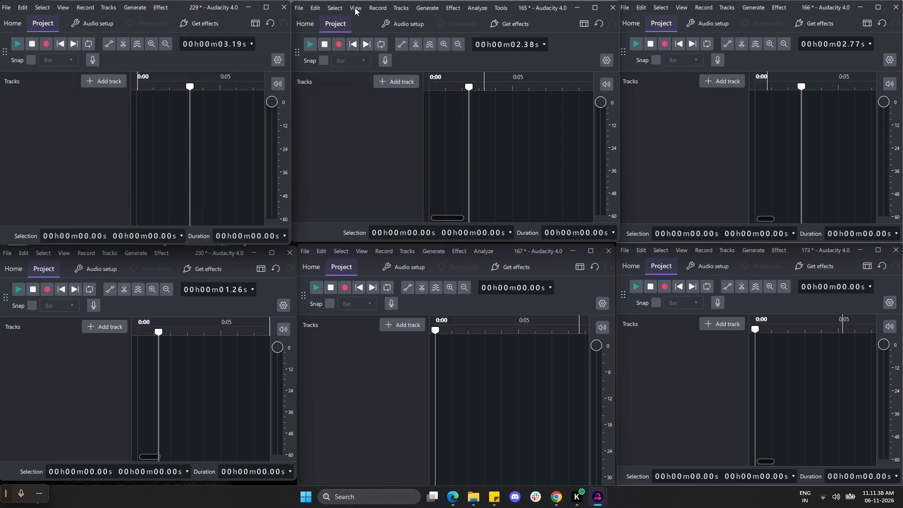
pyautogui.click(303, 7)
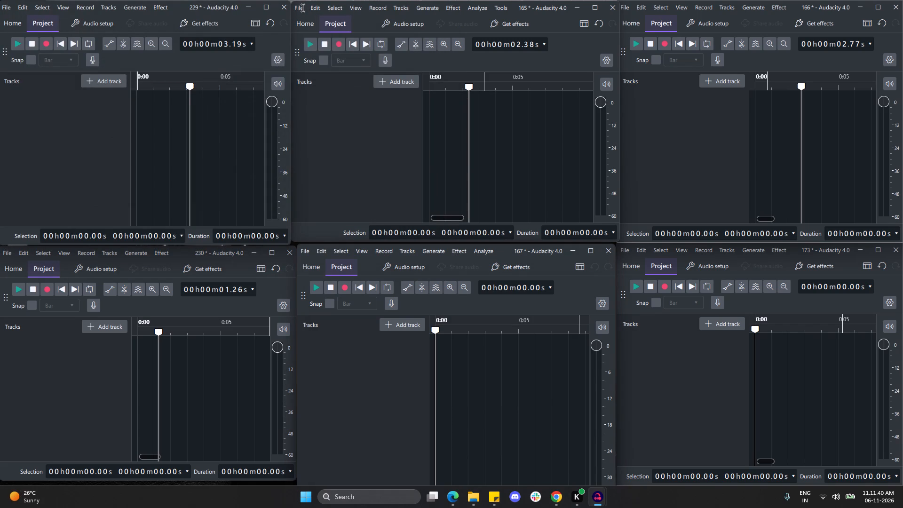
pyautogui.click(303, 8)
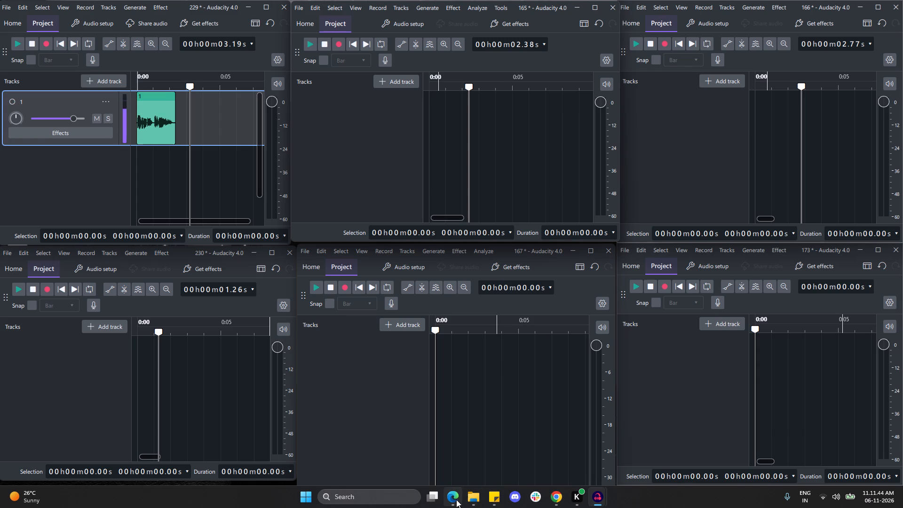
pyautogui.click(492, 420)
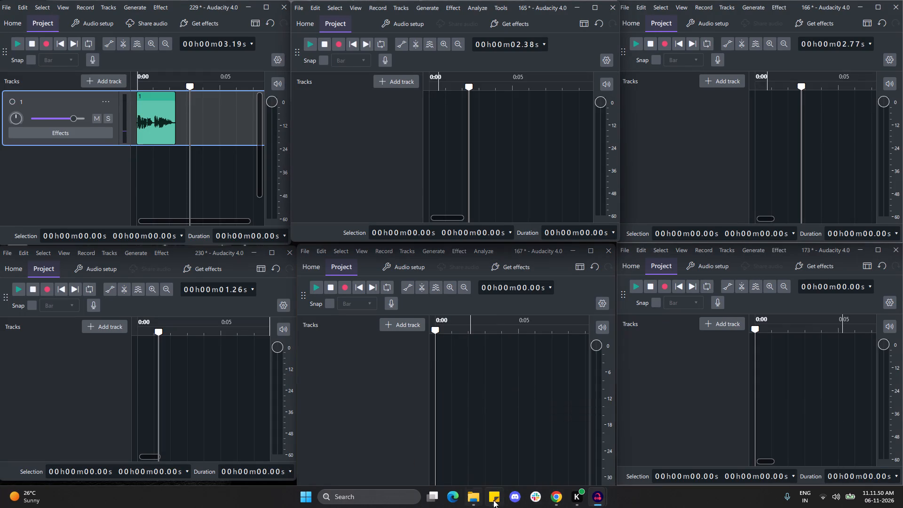
# Open the pink sticky note, cut its text Te_sp_1_ to the clipboard, and close the note.
pyautogui.click(503, 442)
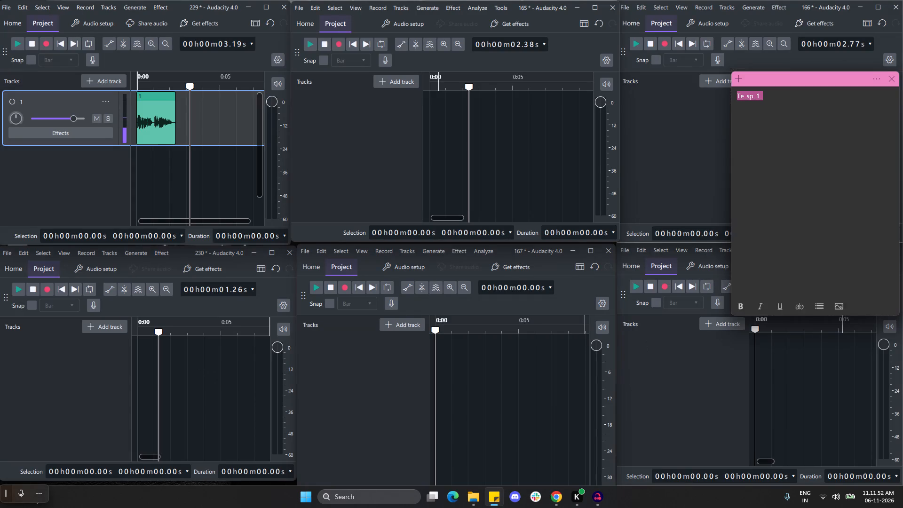
pyautogui.click(717, 134)
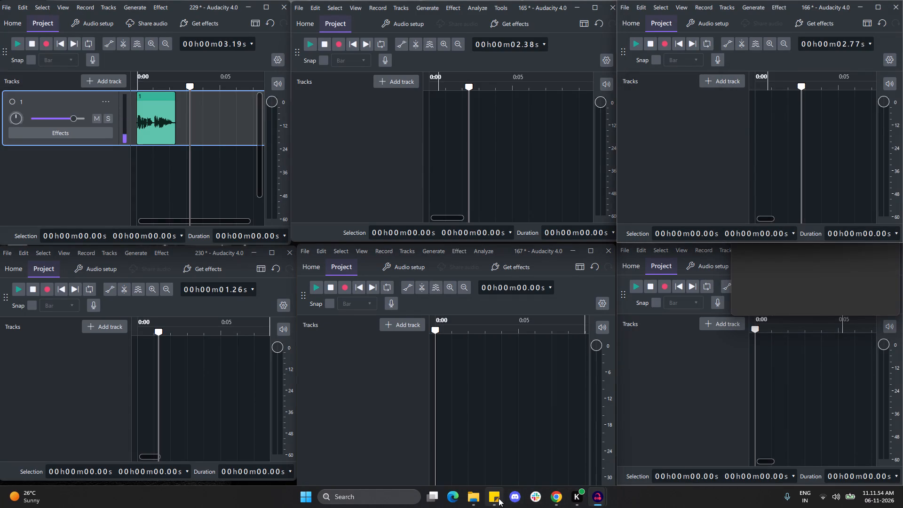
pyautogui.click(497, 498)
pyautogui.click(800, 203)
pyautogui.hotkey('ctrl', 'a')
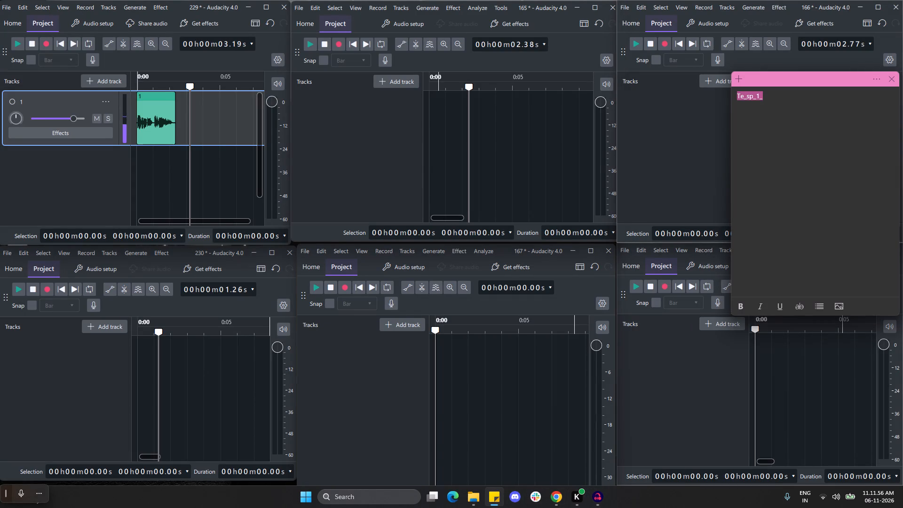
pyautogui.hotkey('ctrl', 'x')
pyautogui.hotkey('ctrl', 'c')
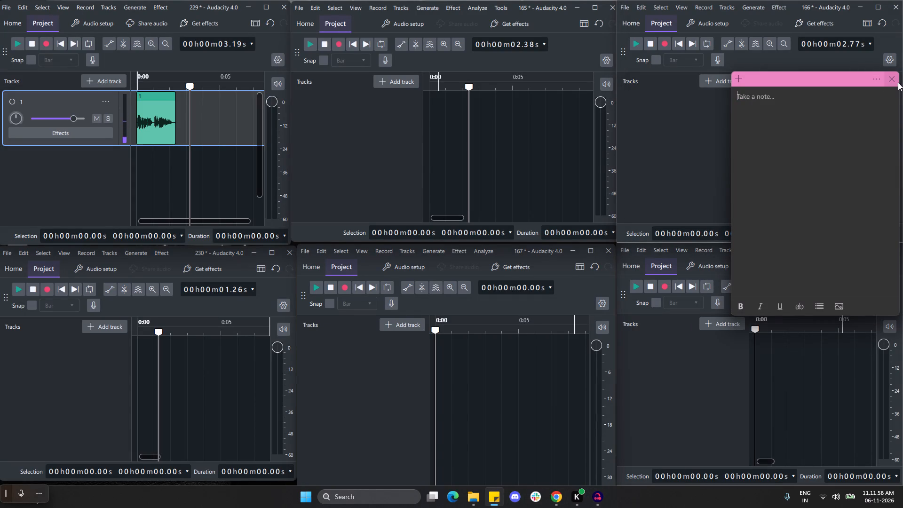
pyautogui.click(892, 83)
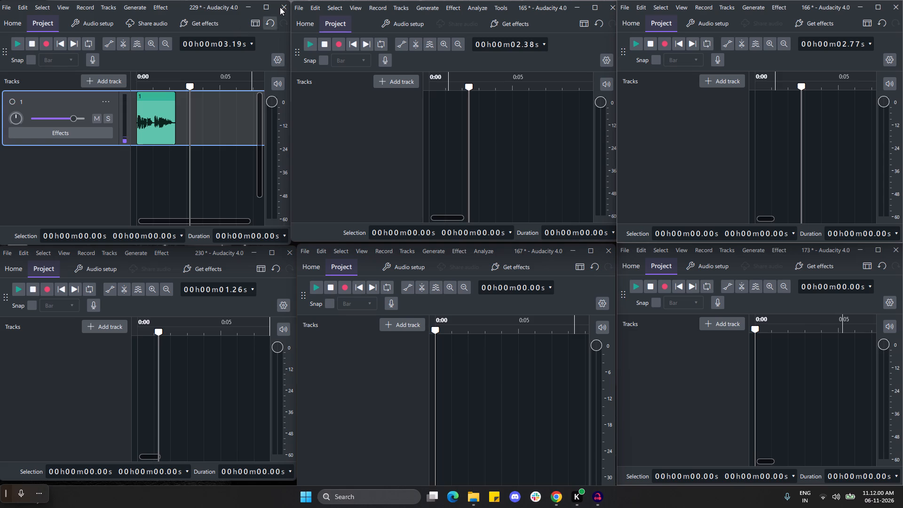
# Import 2.MP3 from the Rutik folder into project 165.
pyautogui.click(300, 8)
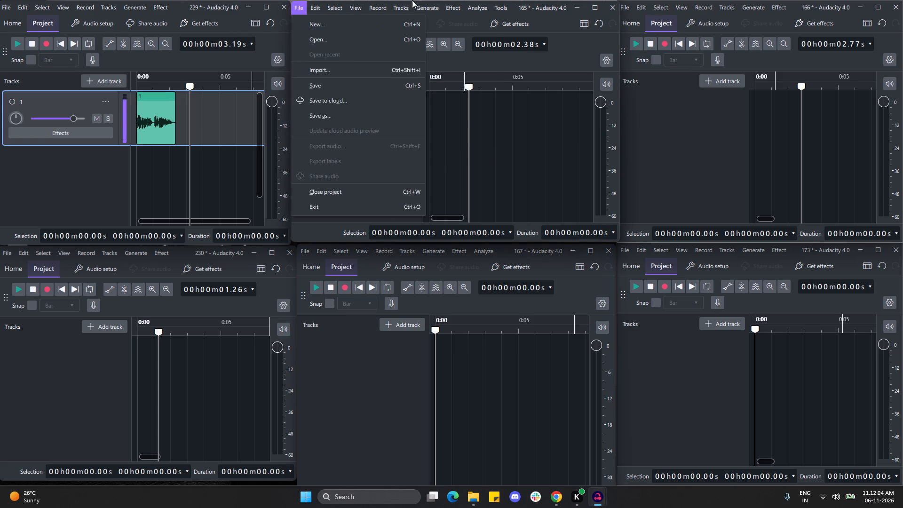
pyautogui.click(300, 9)
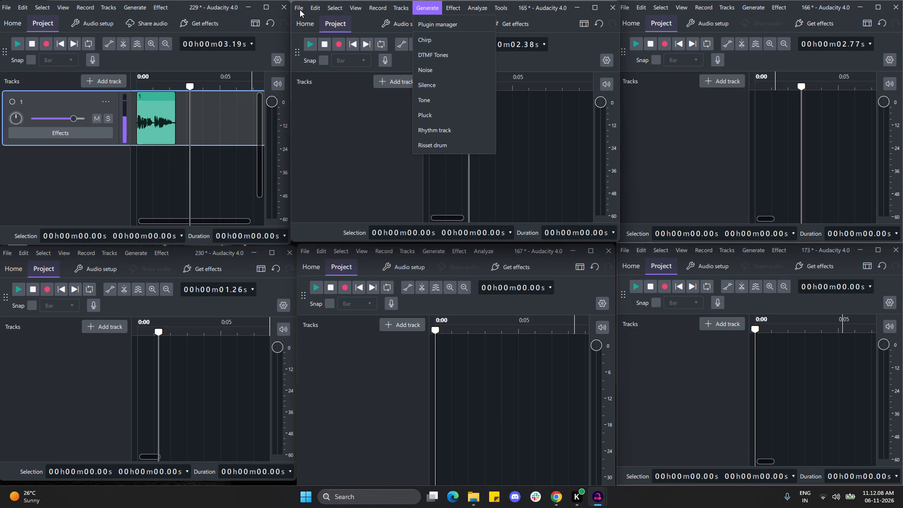
pyautogui.click(300, 9)
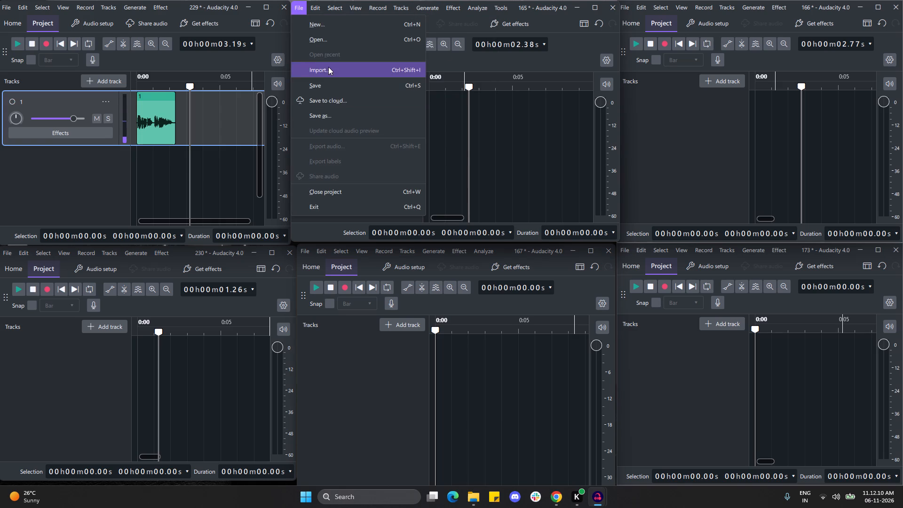
pyautogui.click(327, 71)
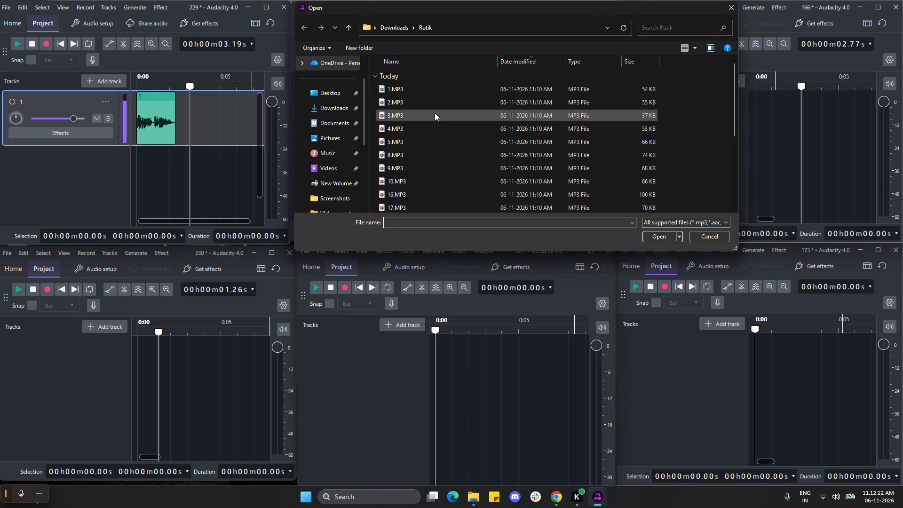
pyautogui.click(434, 107)
pyautogui.click(660, 240)
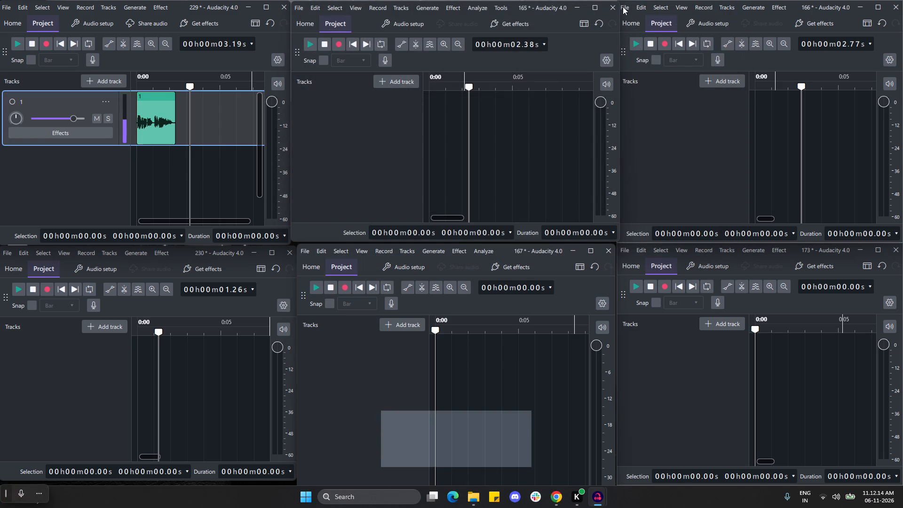
# Import 3.MP3 from the Rutik folder into project 166.
pyautogui.click(626, 8)
pyautogui.click(626, 8)
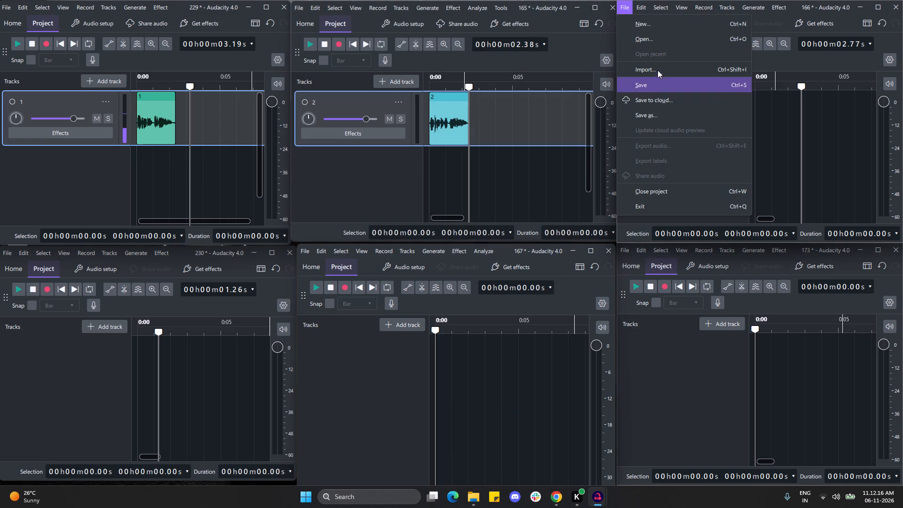
pyautogui.click(658, 67)
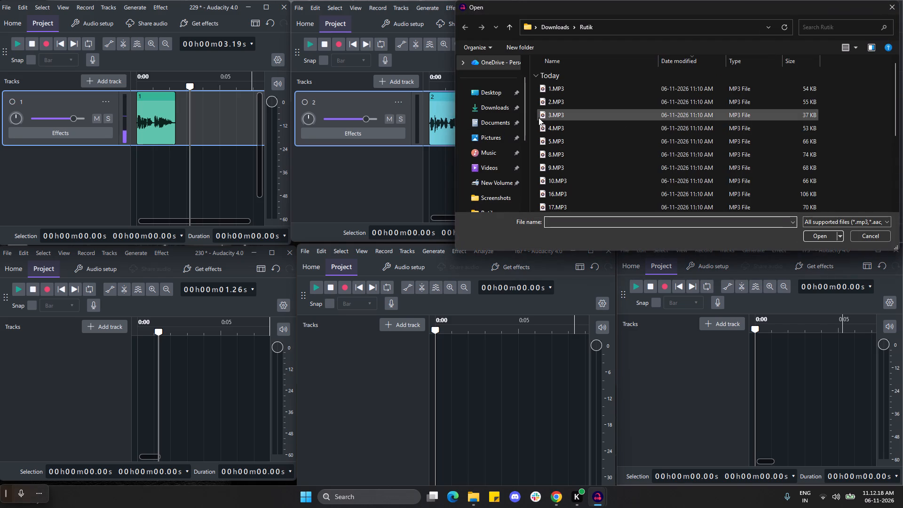
pyautogui.click(543, 118)
pyautogui.click(824, 238)
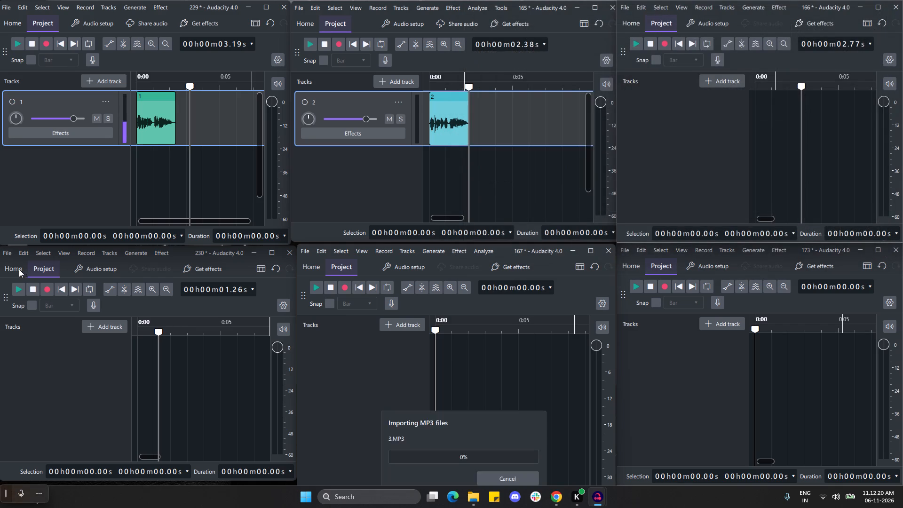
# Import 4.MP3 from the Rutik folder into project 230.
pyautogui.click(8, 254)
pyautogui.click(41, 322)
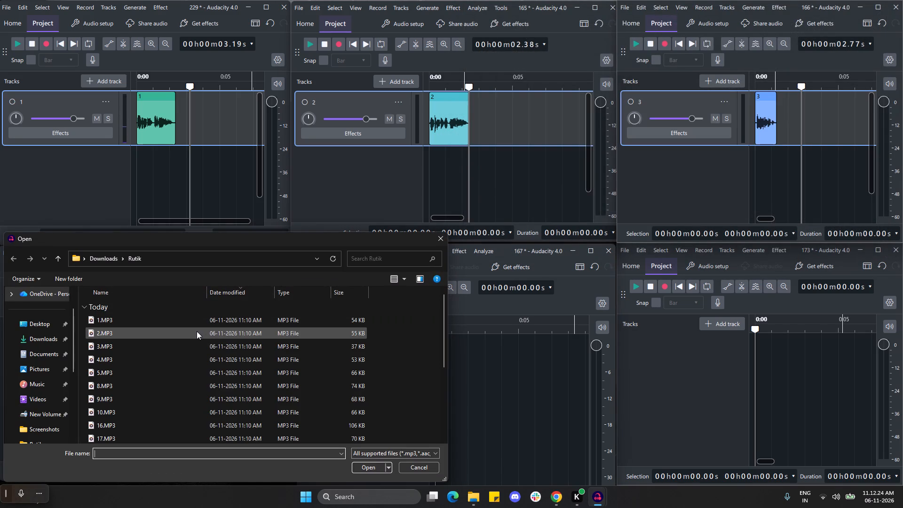
pyautogui.click(164, 360)
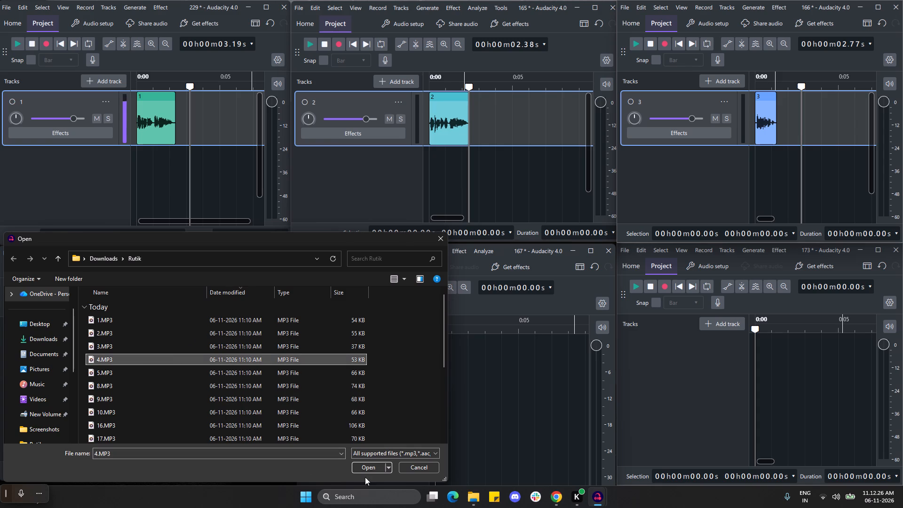
pyautogui.click(380, 472)
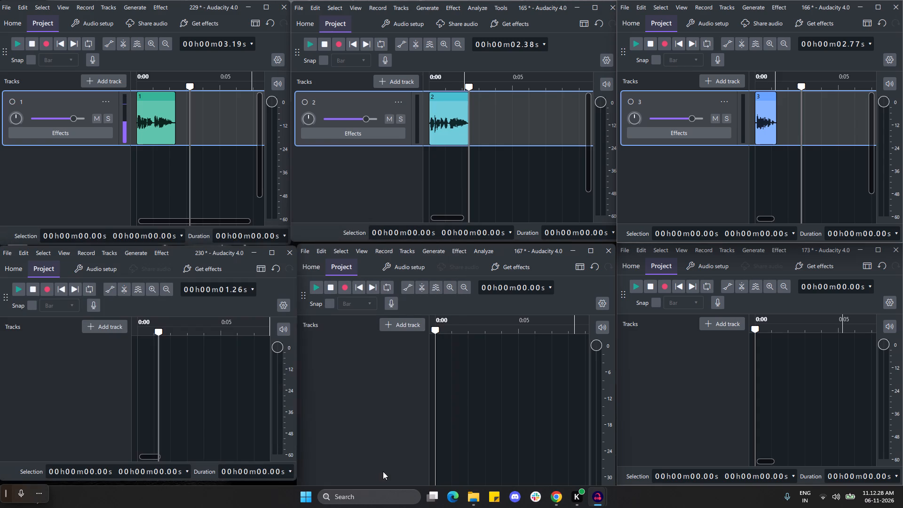
# Import 5.MP3 from the Rutik folder into project 167.
pyautogui.click(309, 253)
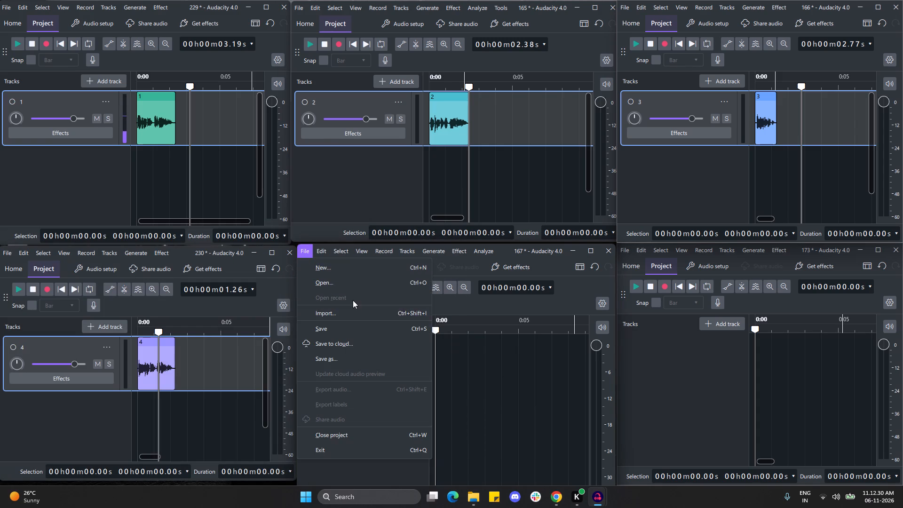
pyautogui.click(353, 310)
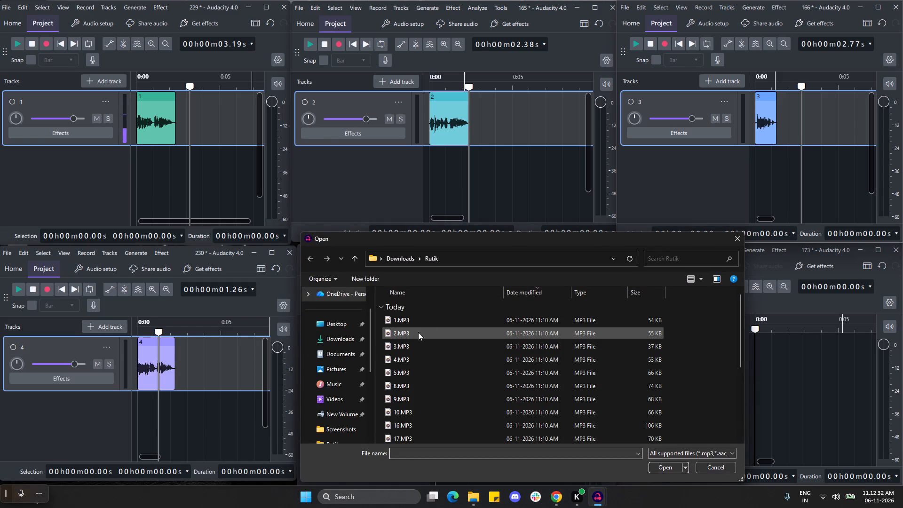
pyautogui.click(417, 374)
pyautogui.click(670, 467)
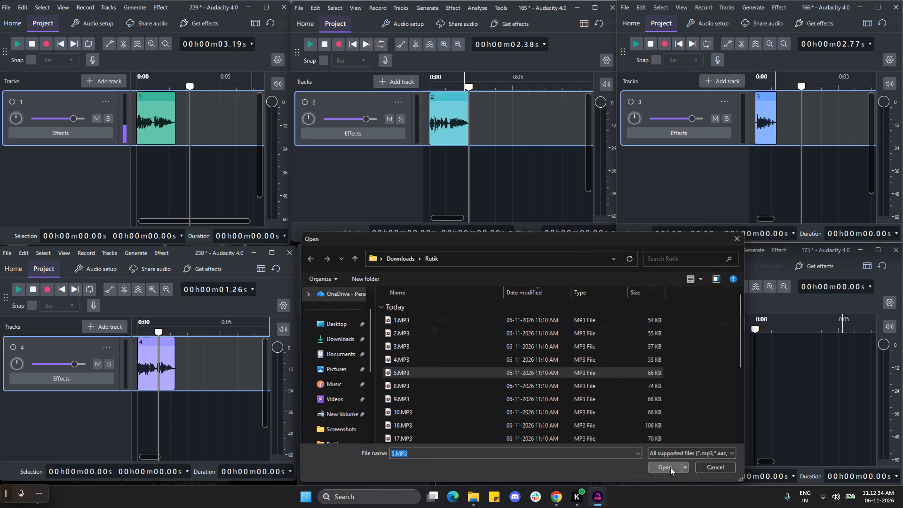
# Import 8.MP3 from the Rutik folder into project 173.
pyautogui.click(626, 254)
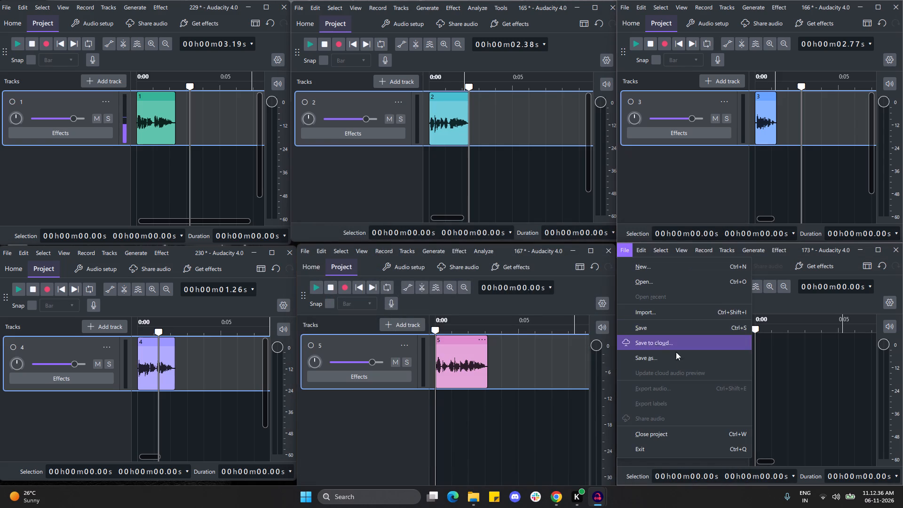
pyautogui.click(671, 308)
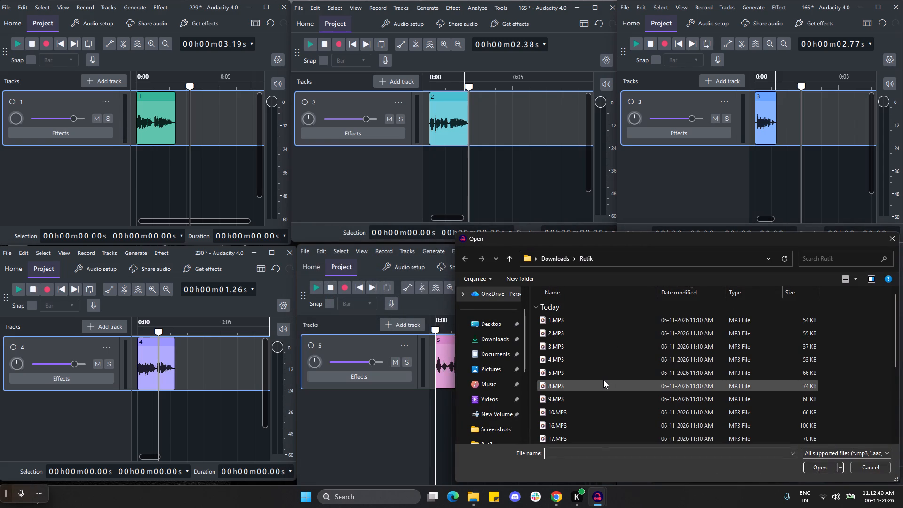
pyautogui.click(604, 380)
pyautogui.click(822, 468)
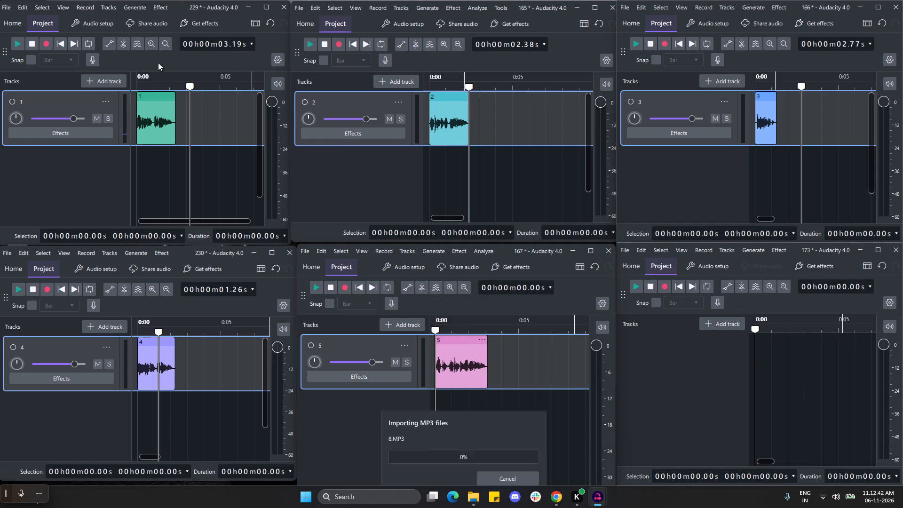
# Generate 0.5 s of silence at the end and at the start of clip 1 in project 229.
pyautogui.click(176, 124)
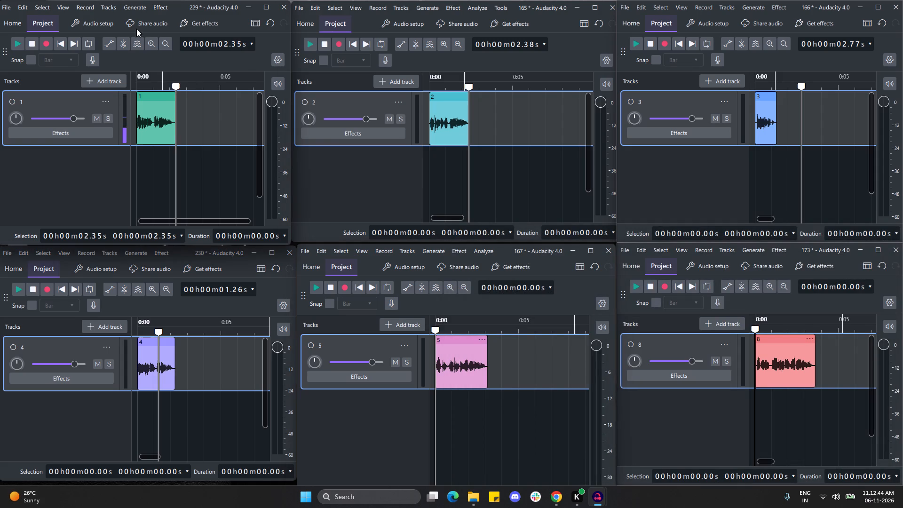
pyautogui.click(129, 9)
pyautogui.click(149, 77)
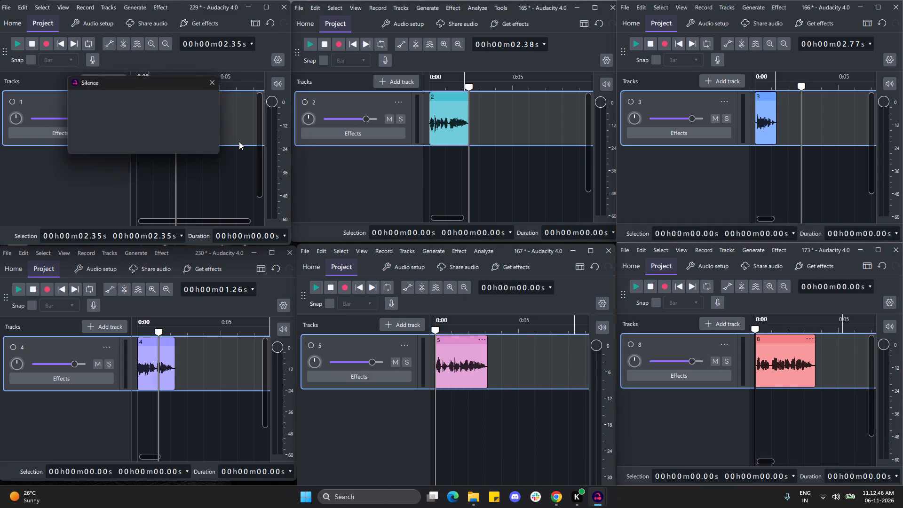
pyautogui.click(157, 144)
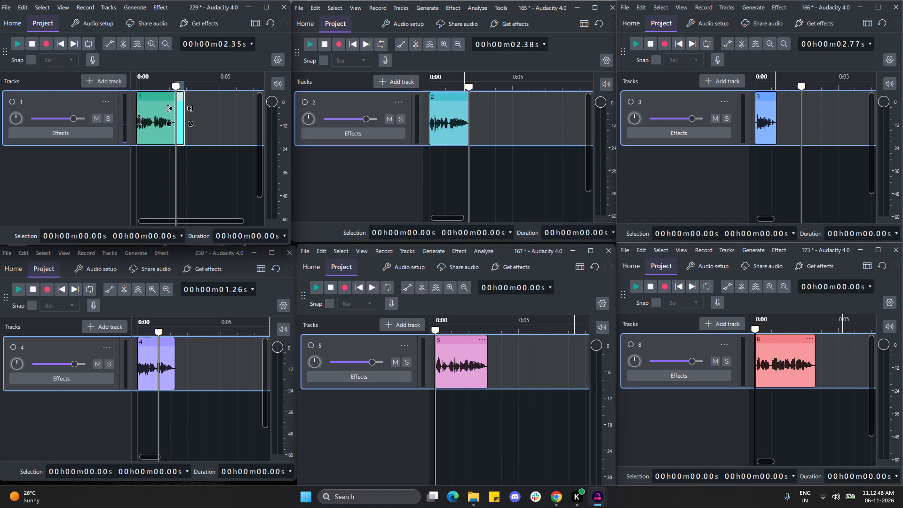
pyautogui.click(138, 120)
pyautogui.click(138, 8)
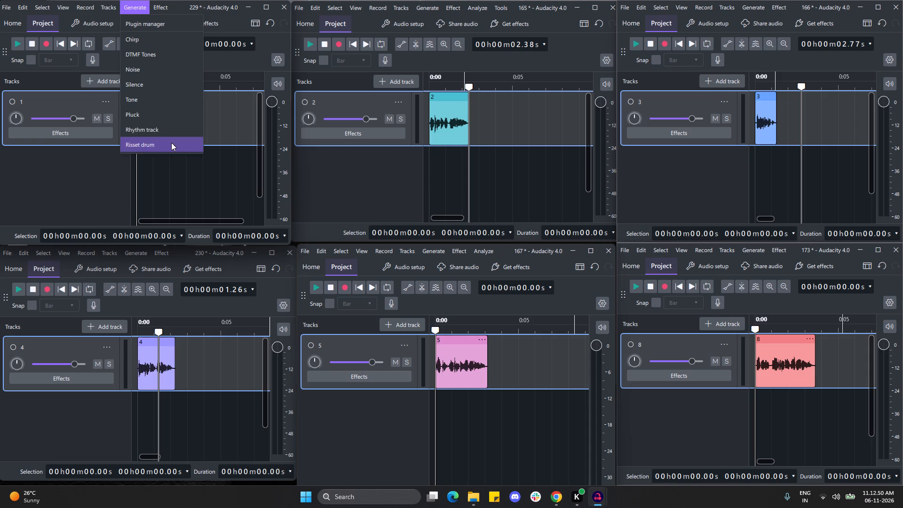
pyautogui.click(152, 88)
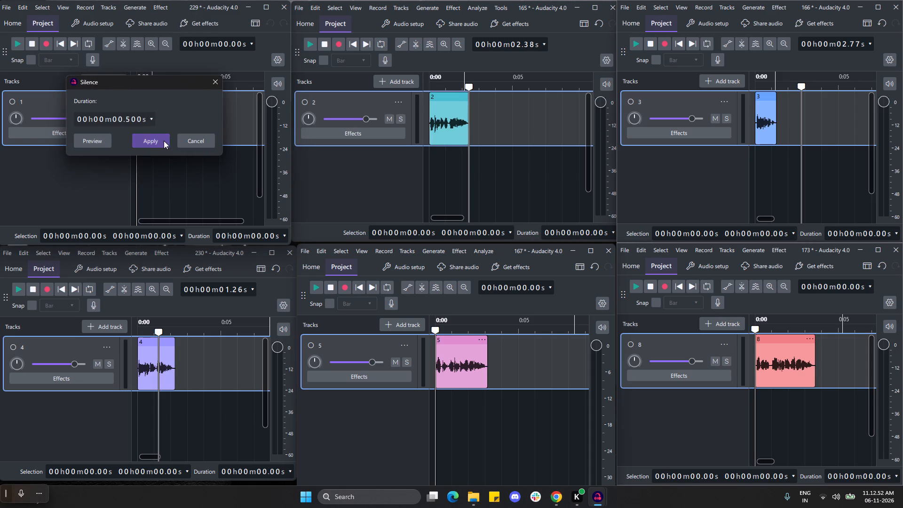
pyautogui.click(163, 141)
# Generate 0.5 s of silence at the end and at the start of clip 2 in project 165.
pyautogui.click(469, 115)
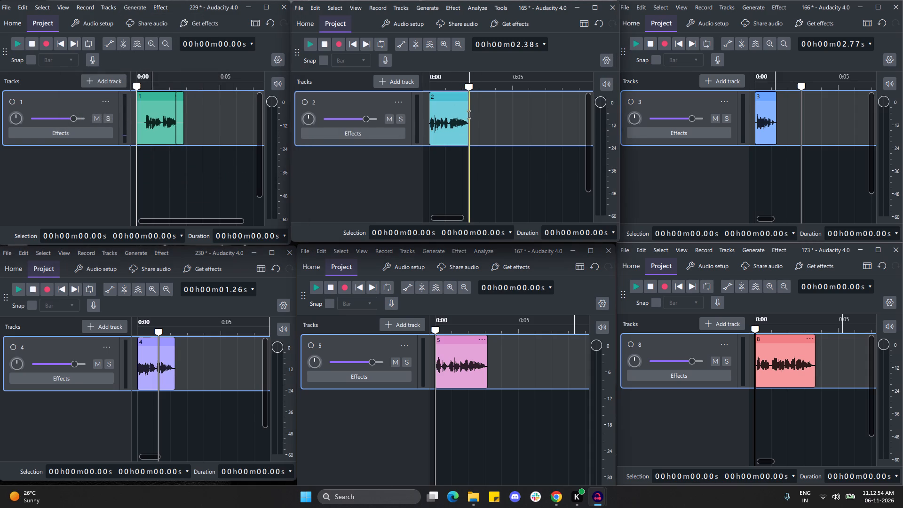
pyautogui.click(440, 11)
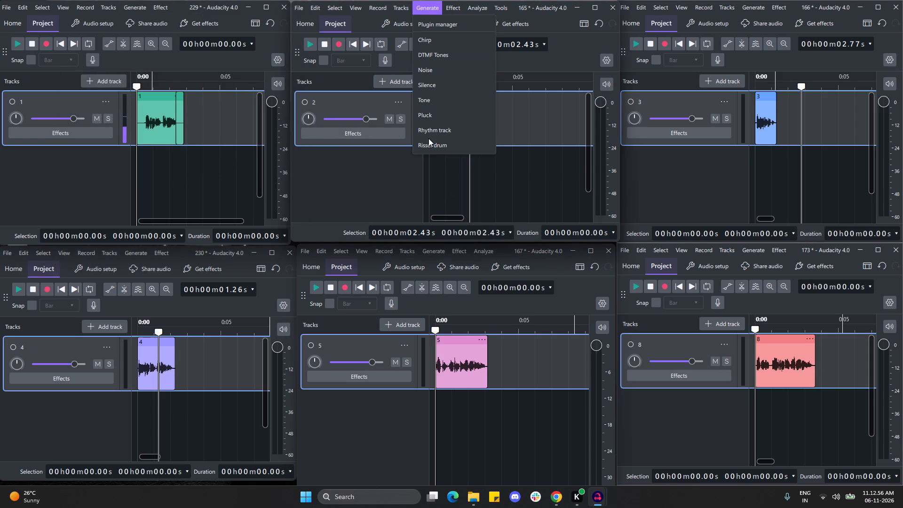
pyautogui.click(434, 90)
pyautogui.click(468, 144)
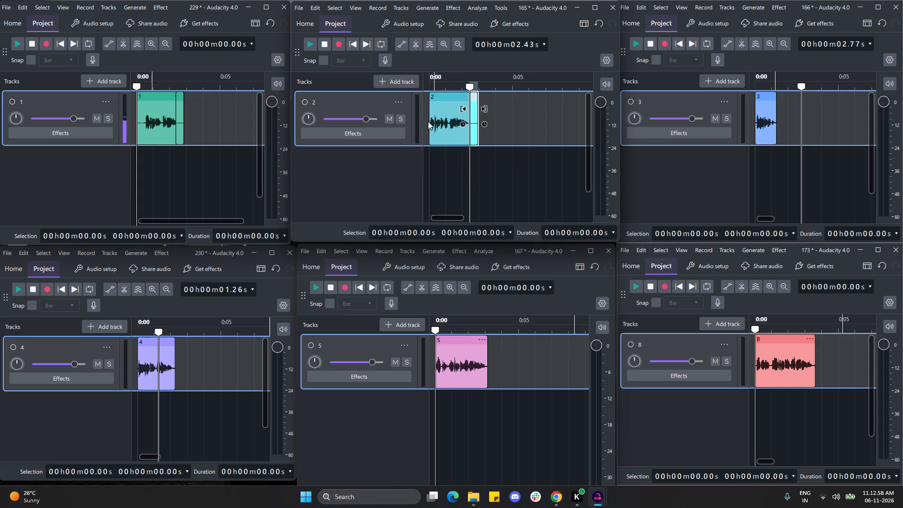
pyautogui.click(429, 121)
pyautogui.click(432, 12)
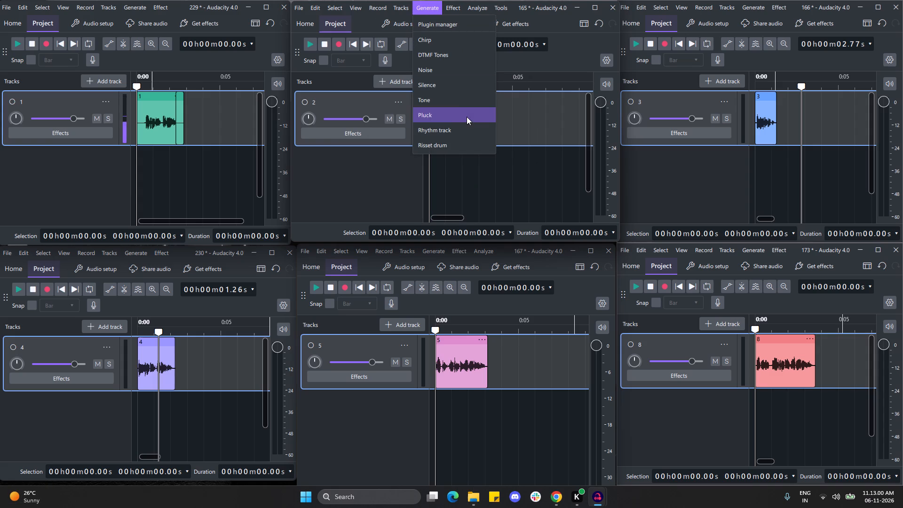
pyautogui.click(455, 88)
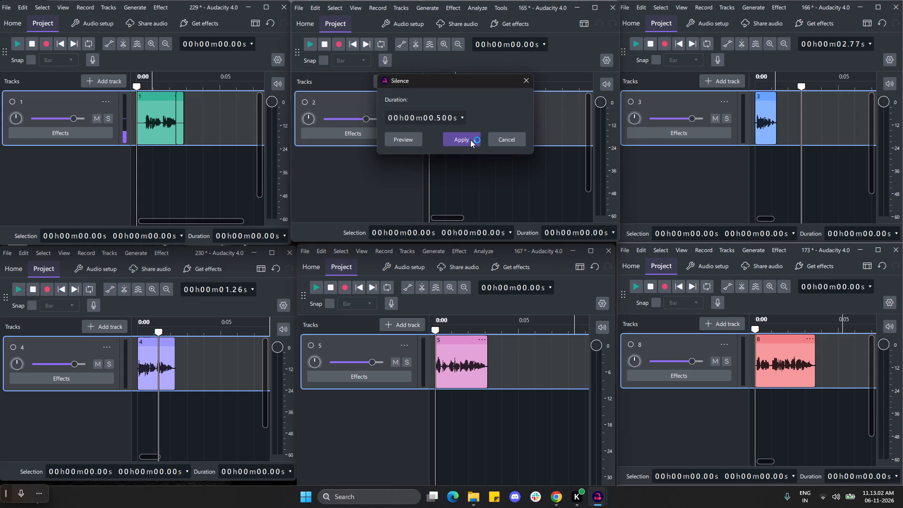
pyautogui.click(470, 140)
# Generate 0.5 s of silence at the end and at the start of clip 3 in project 166.
pyautogui.click(777, 117)
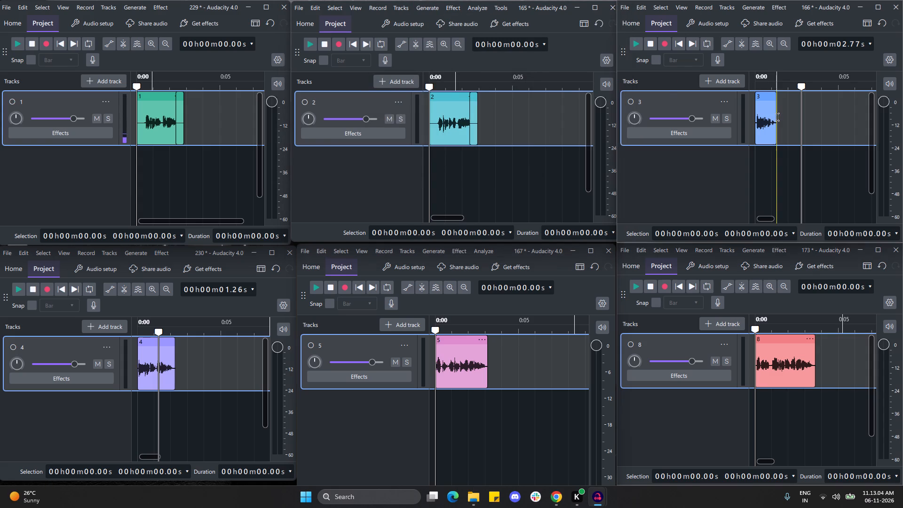
pyautogui.click(747, 13)
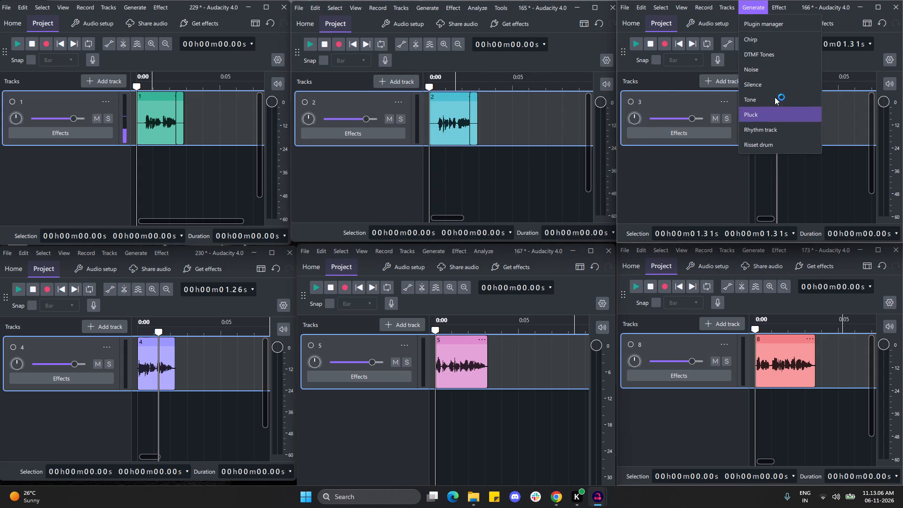
pyautogui.click(768, 83)
pyautogui.click(762, 140)
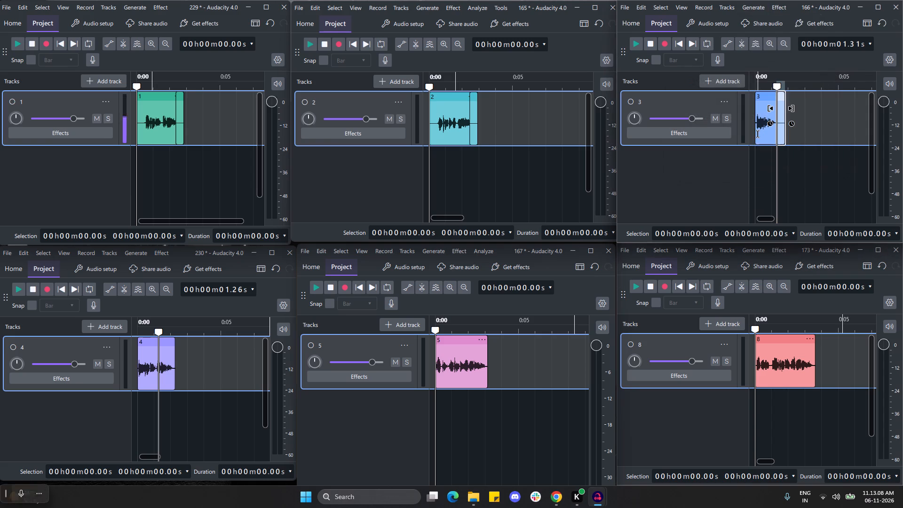
pyautogui.click(755, 131)
pyautogui.click(748, 4)
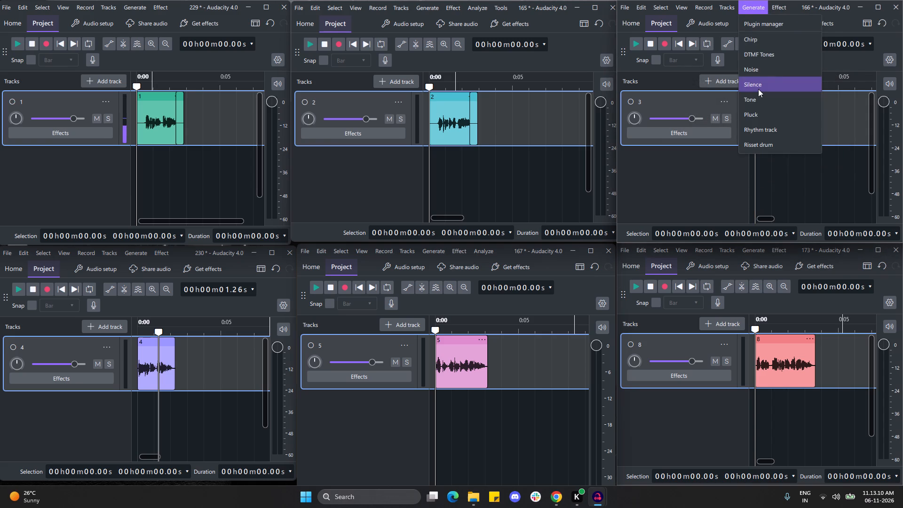
pyautogui.click(758, 89)
pyautogui.click(765, 143)
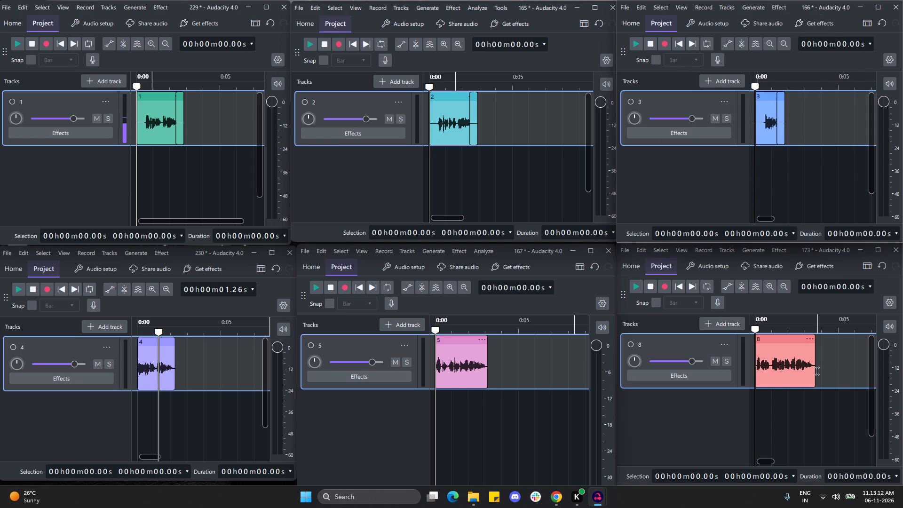
# Generate 0.5 s of silence at the end and at the start of clip 8 in project 173.
pyautogui.click(813, 367)
pyautogui.click(815, 367)
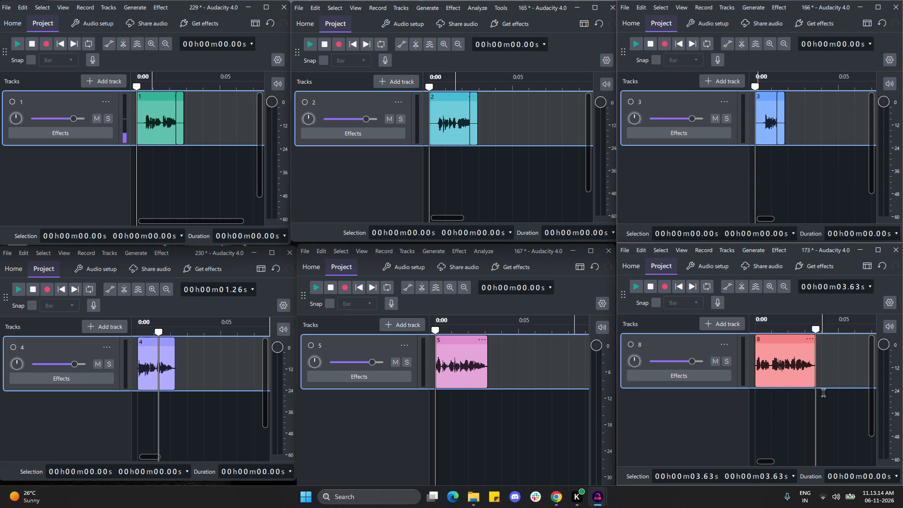
pyautogui.click(755, 254)
pyautogui.click(754, 325)
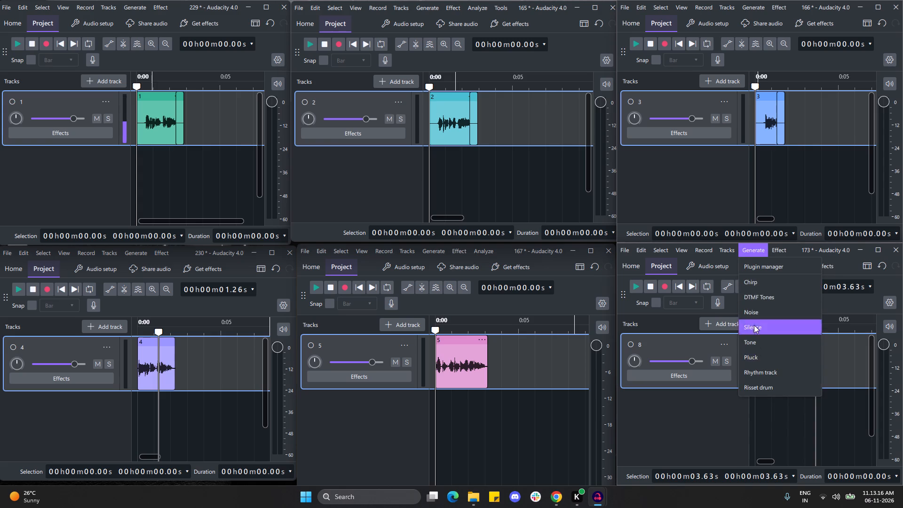
pyautogui.click(759, 381)
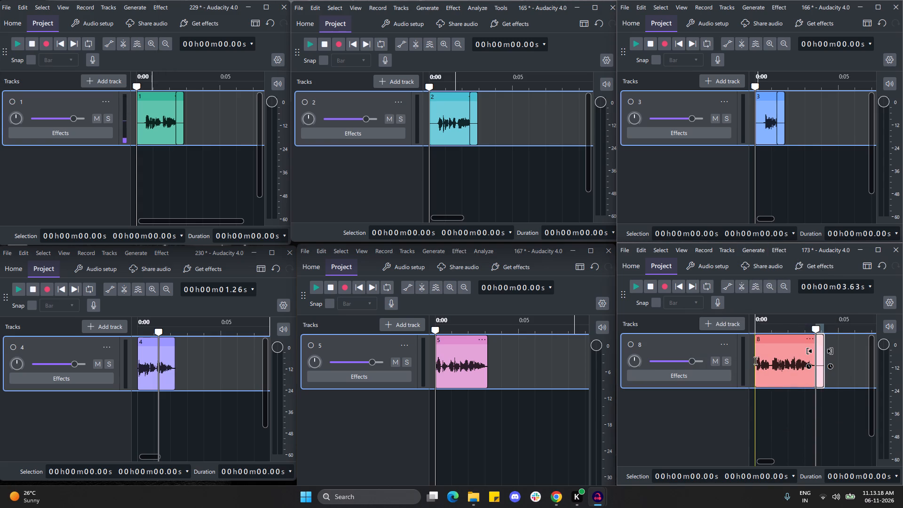
pyautogui.click(756, 361)
pyautogui.click(750, 250)
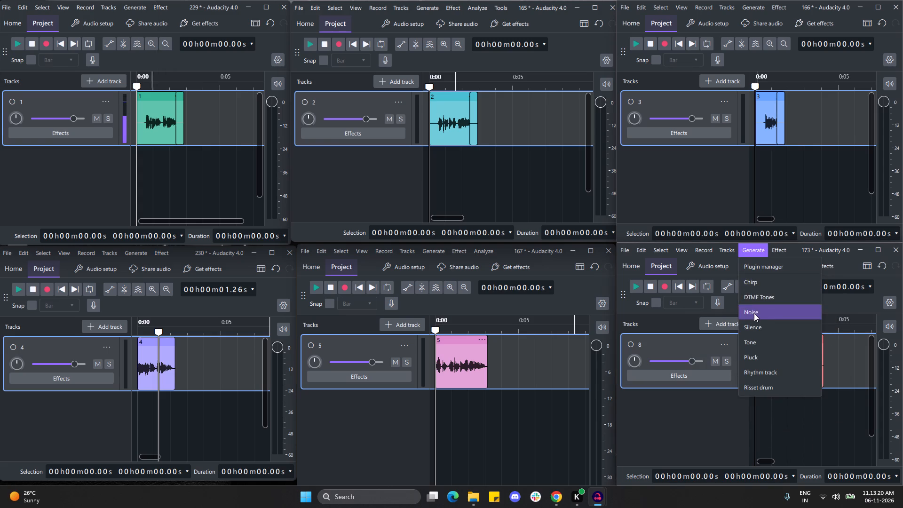
pyautogui.click(756, 325)
pyautogui.click(775, 385)
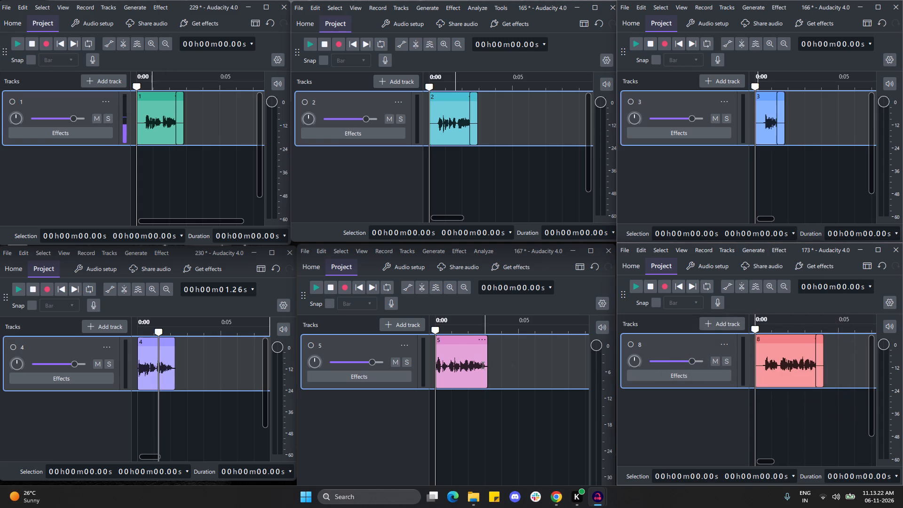
# Generate 0.5 s of silence at the start and at the end of clip 5 in project 167.
pyautogui.click(438, 252)
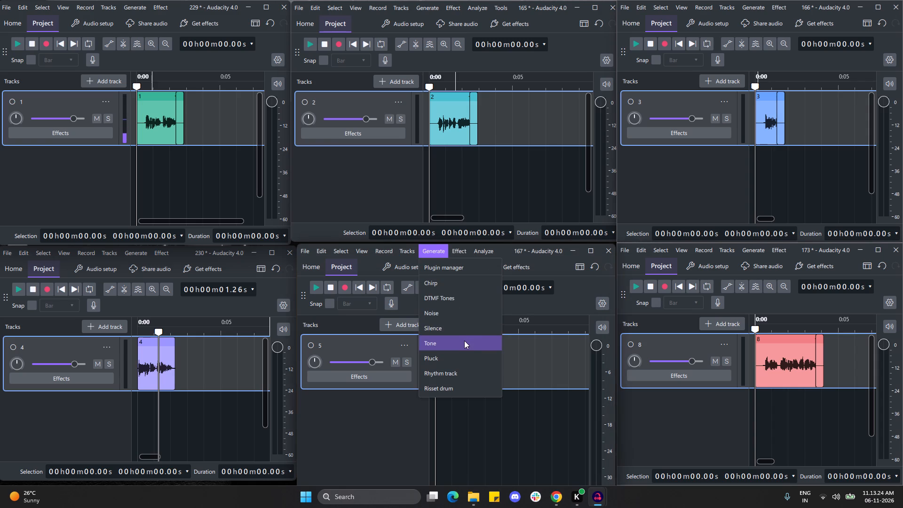
pyautogui.click(464, 325)
pyautogui.click(465, 454)
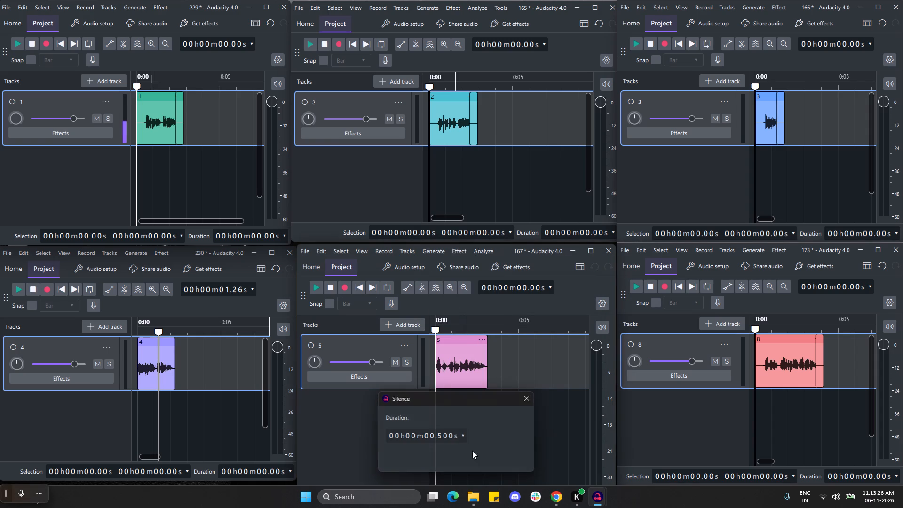
pyautogui.click(495, 367)
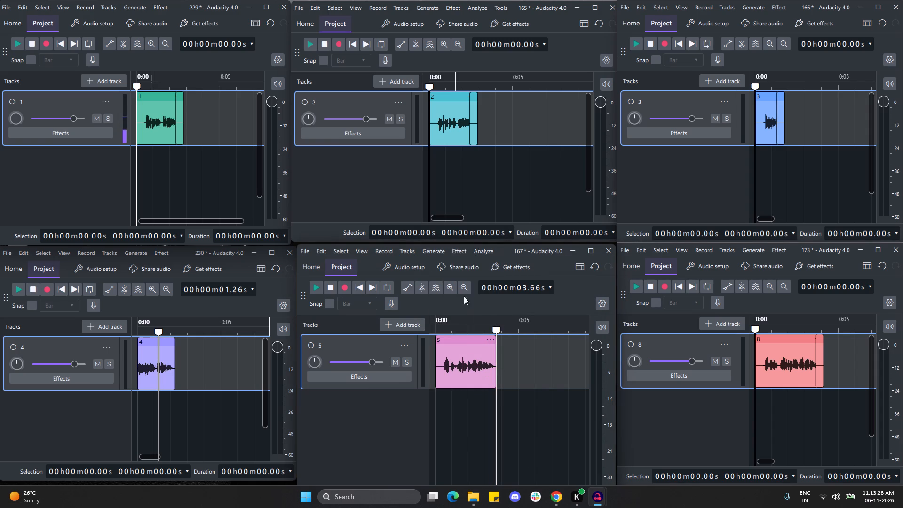
pyautogui.click(436, 253)
pyautogui.click(444, 326)
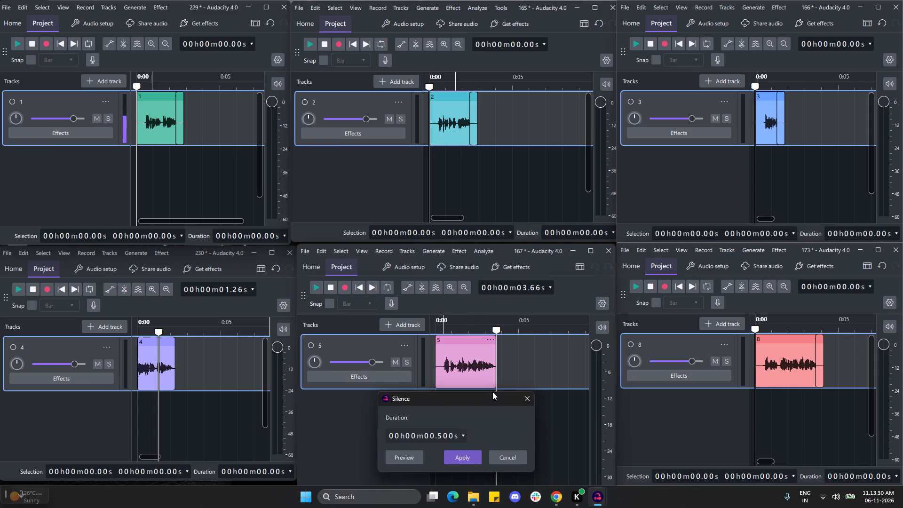
pyautogui.click(469, 459)
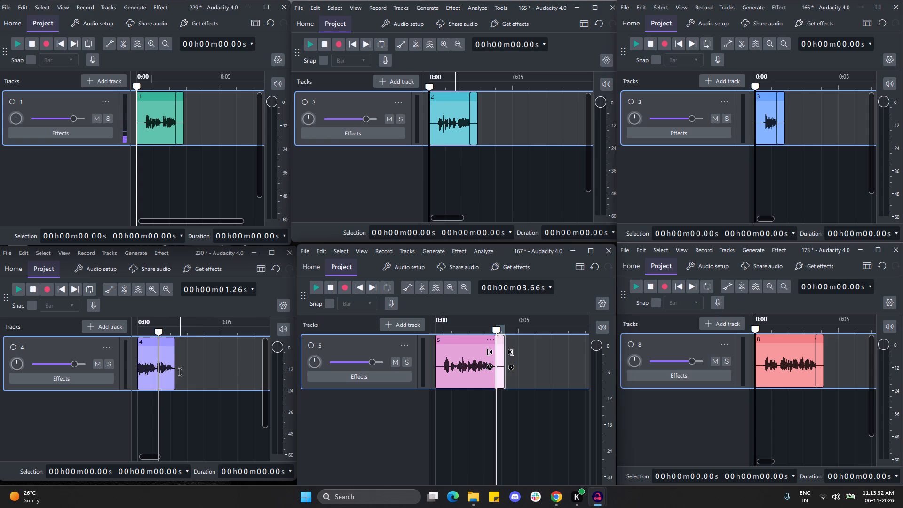
# Generate 0.5 s of silence at the end and at the start of clip 4 in project 230.
pyautogui.click(177, 370)
pyautogui.click(139, 255)
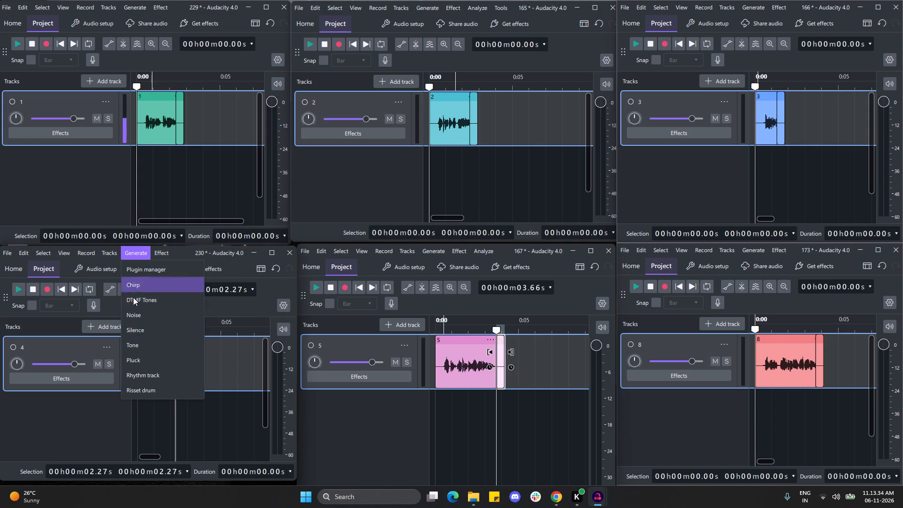
pyautogui.click(143, 333)
pyautogui.click(163, 386)
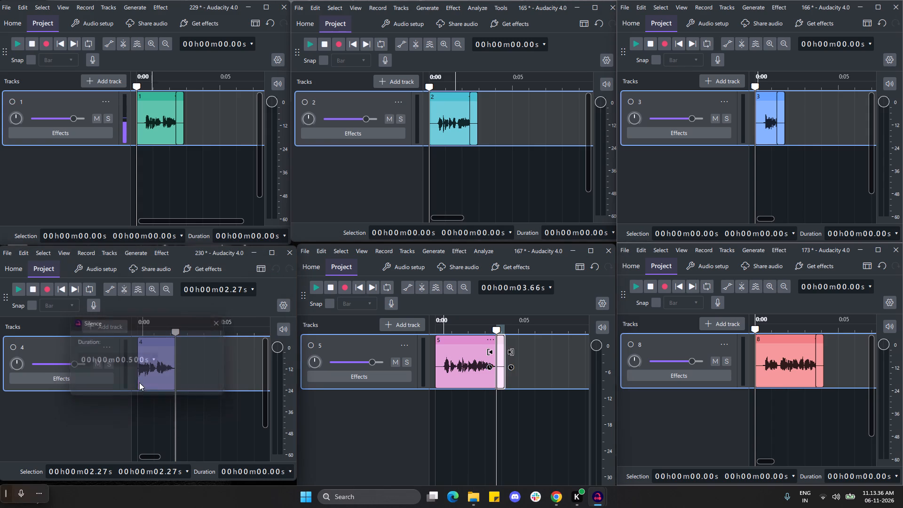
pyautogui.click(138, 373)
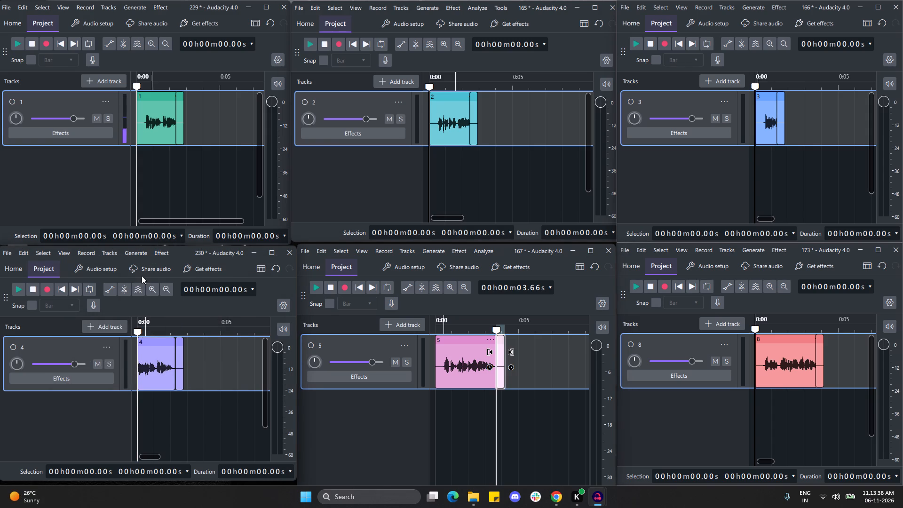
pyautogui.click(130, 255)
pyautogui.click(142, 328)
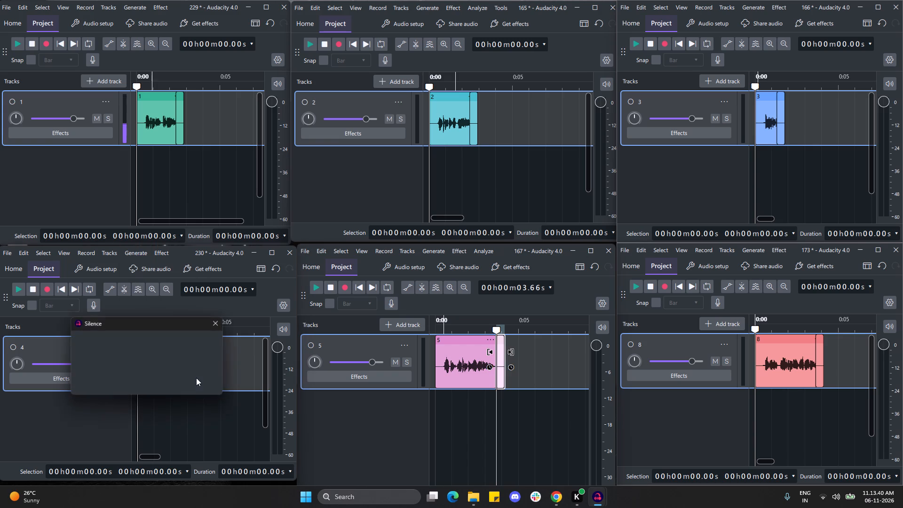
# Generate the 0.5 s of silence at the start of clip 4 in project 230.
pyautogui.click(160, 383)
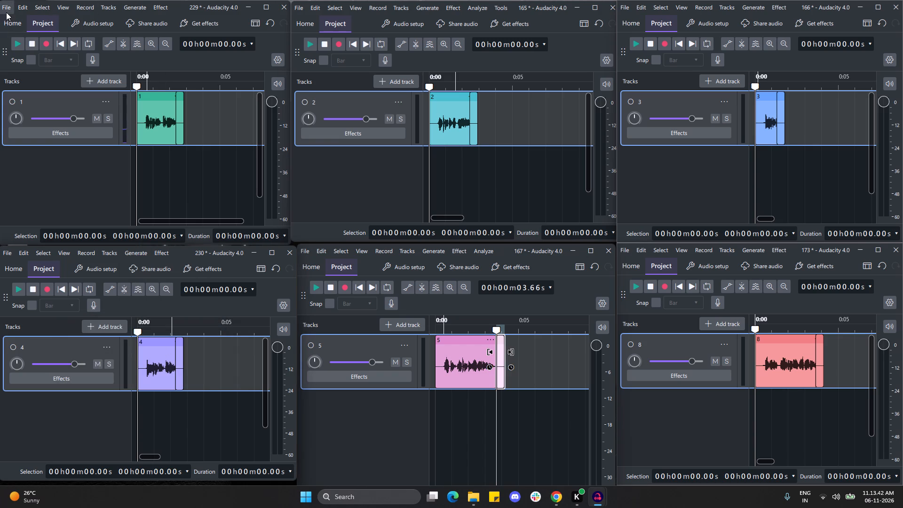
# Export the full audio of project 229 as a WAV file named Te_sp_1_1 in the batch 2 folder.
pyautogui.click(6, 10)
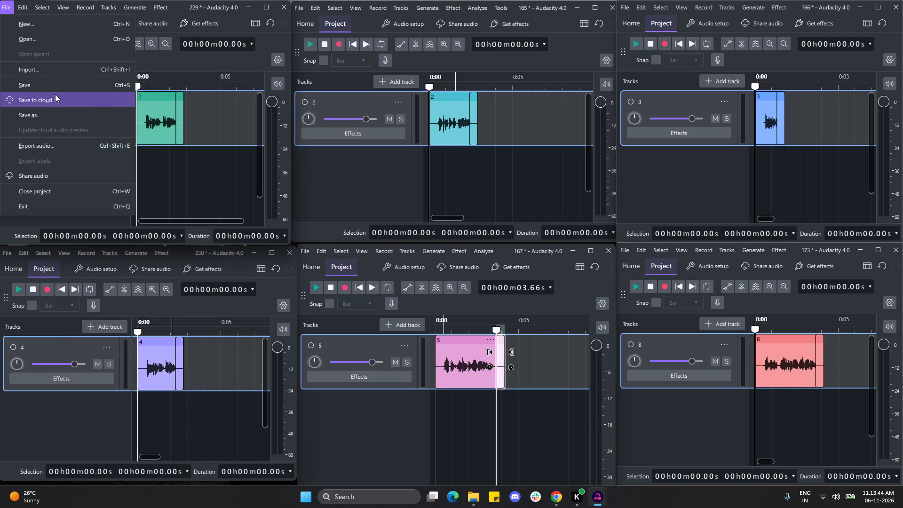
pyautogui.click(57, 146)
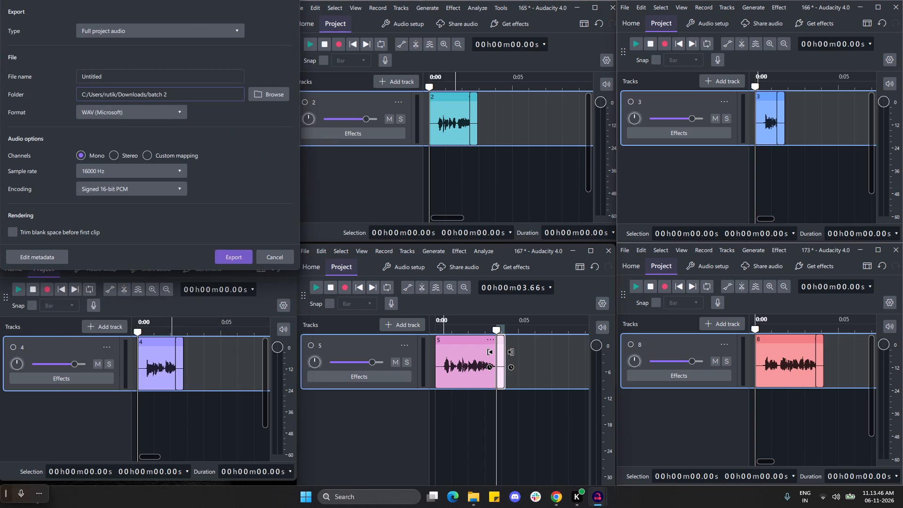
pyautogui.doubleClick(141, 74)
pyautogui.hotkey('ctrl', 'v')
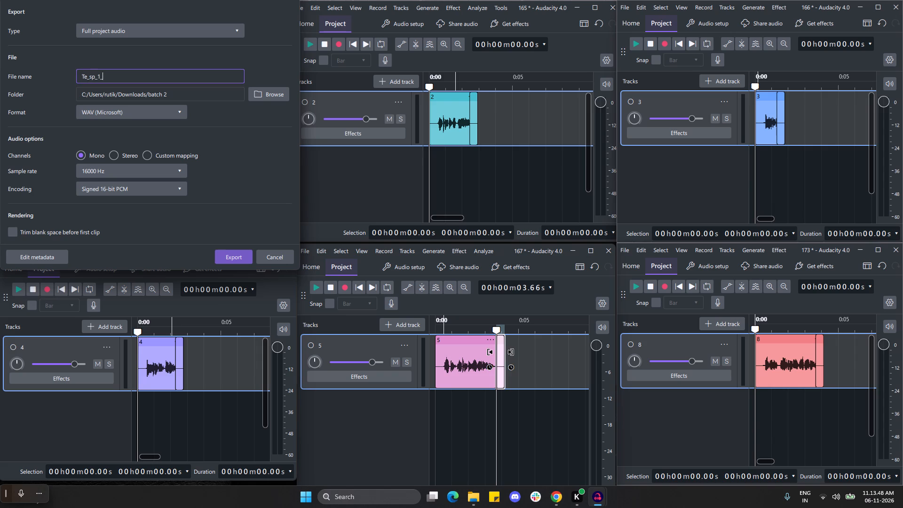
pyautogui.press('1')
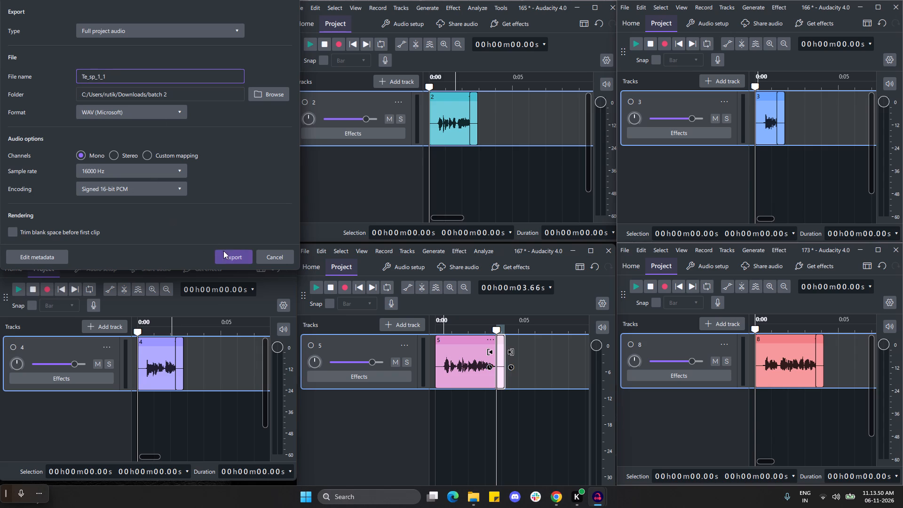
pyautogui.click(233, 257)
# Export the full audio of project 165 as a WAV file named Te_sp_1_2 in the batch 2 folder.
pyautogui.click(300, 8)
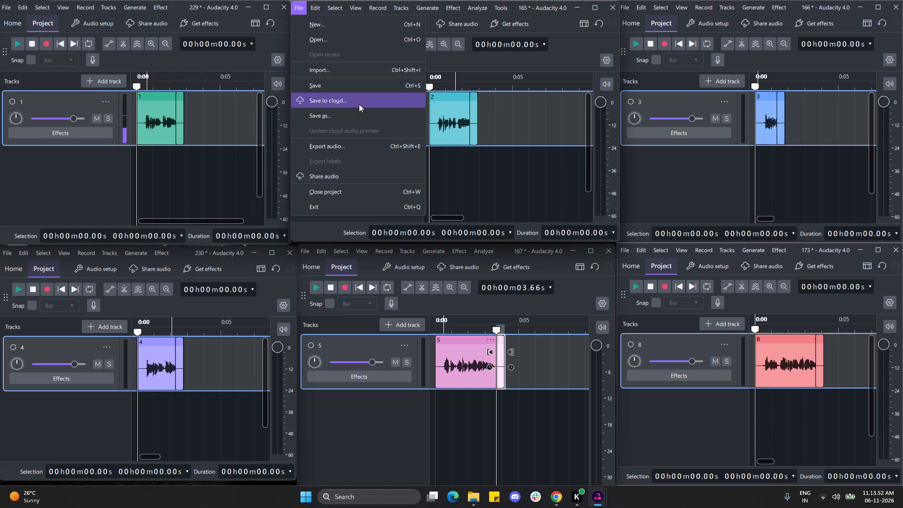
pyautogui.click(353, 147)
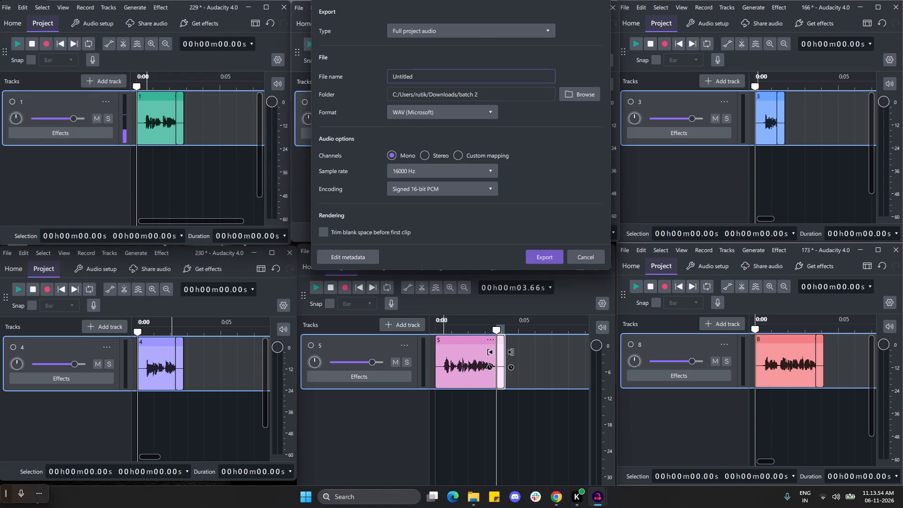
pyautogui.doubleClick(416, 79)
pyautogui.hotkey('ctrl', 'v')
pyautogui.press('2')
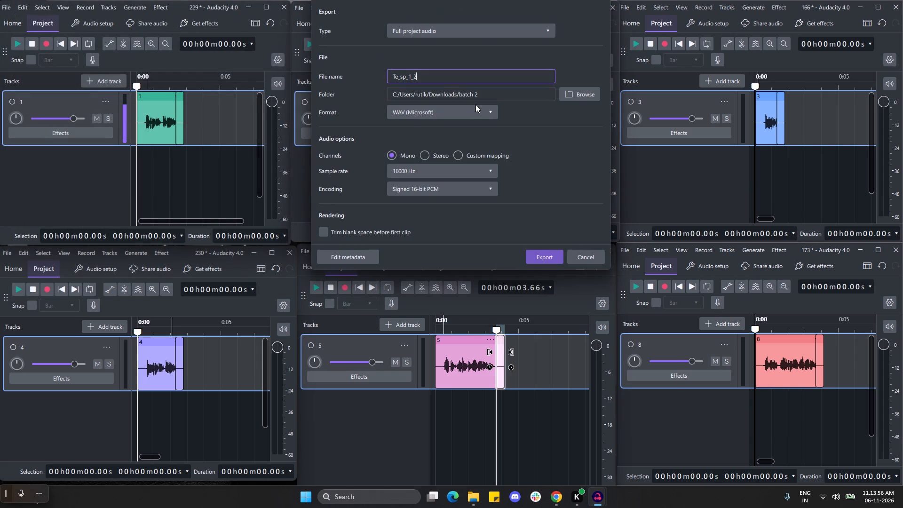
pyautogui.click(545, 256)
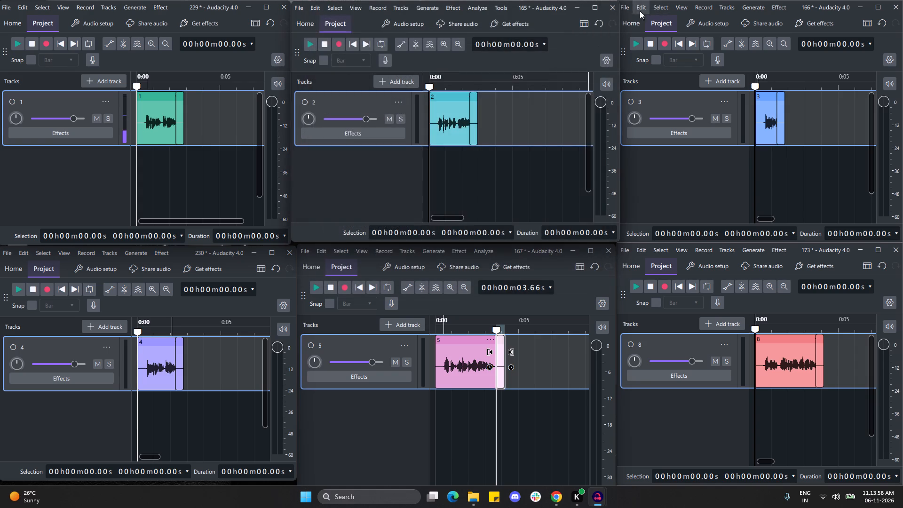
# Export the full audio of project 166 as a WAV file named Te_sp_1_3 in the batch 2 folder.
pyautogui.click(628, 10)
pyautogui.click(665, 147)
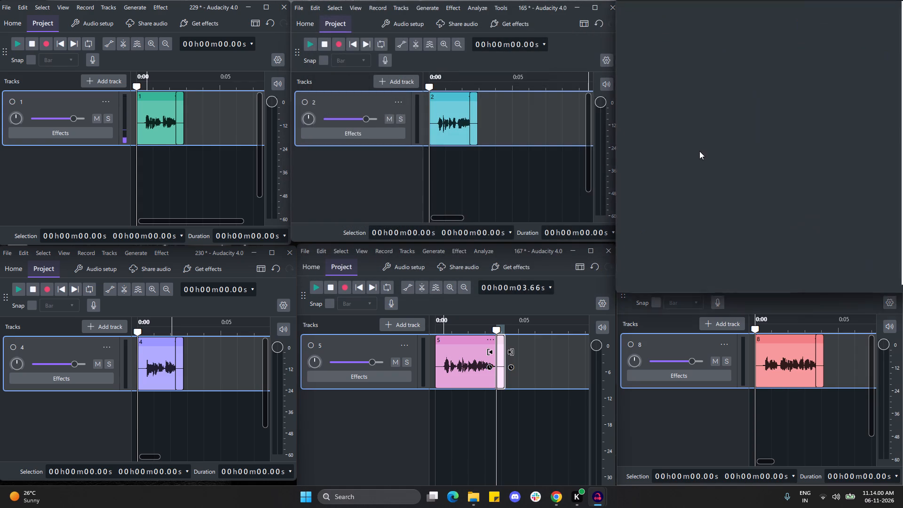
pyautogui.click(721, 71)
pyautogui.hotkey('ctrl', 'v')
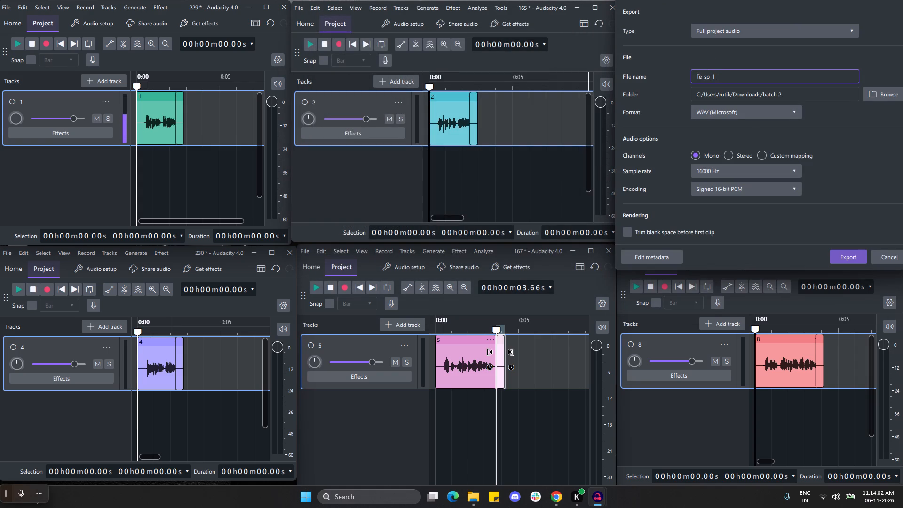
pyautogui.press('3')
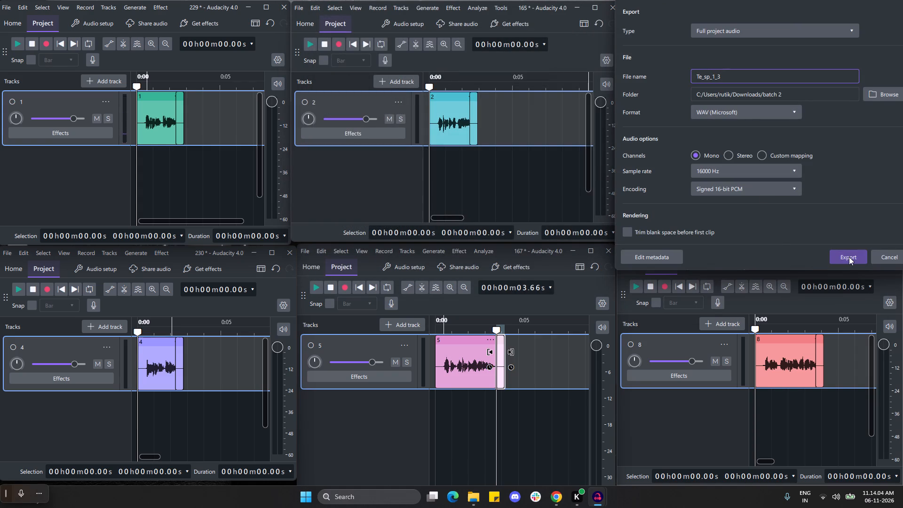
pyautogui.click(850, 258)
# Export the full audio of project 230 as a WAV file named Te_sp_1_4 in the batch 2 folder.
pyautogui.click(11, 254)
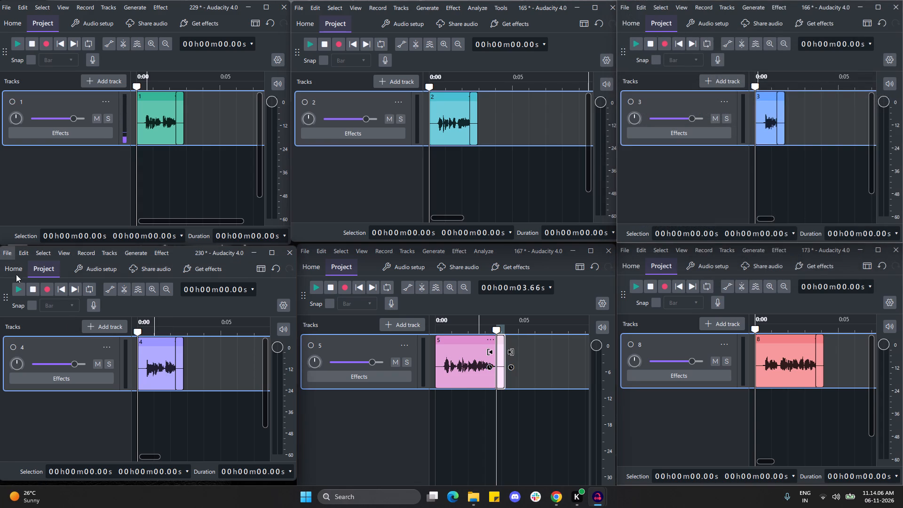
pyautogui.click(38, 391)
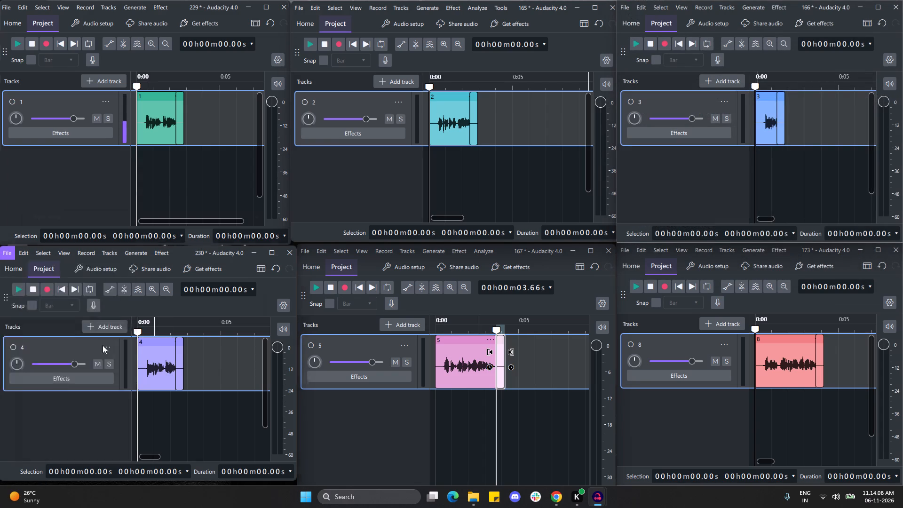
pyautogui.click(124, 284)
pyautogui.doubleClick(125, 282)
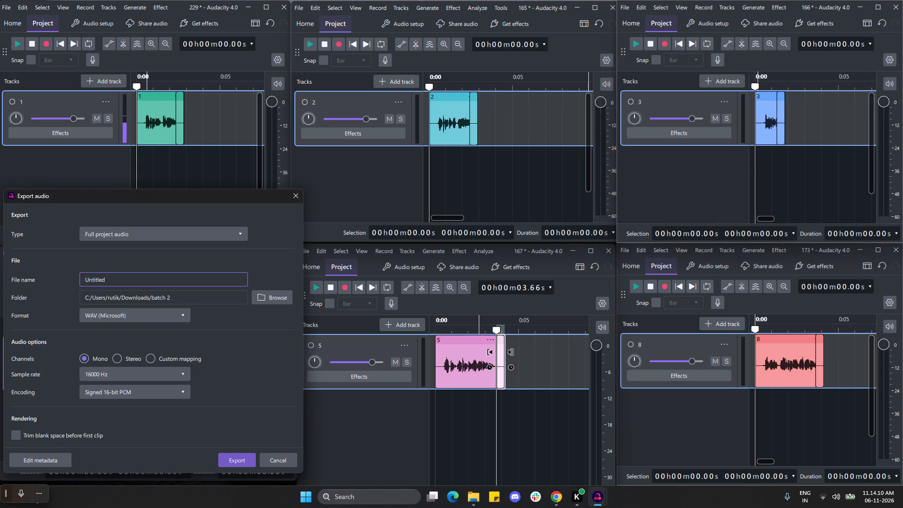
pyautogui.hotkey('ctrl', 'v')
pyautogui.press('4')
pyautogui.click(235, 462)
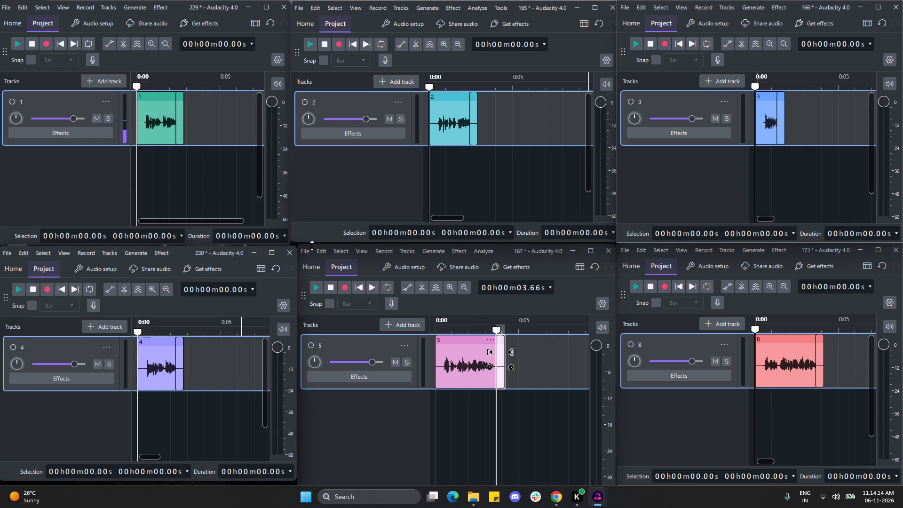
# Export the full audio of project 167 as a WAV file named Te_sp_1_5 in the batch 2 folder.
pyautogui.click(304, 254)
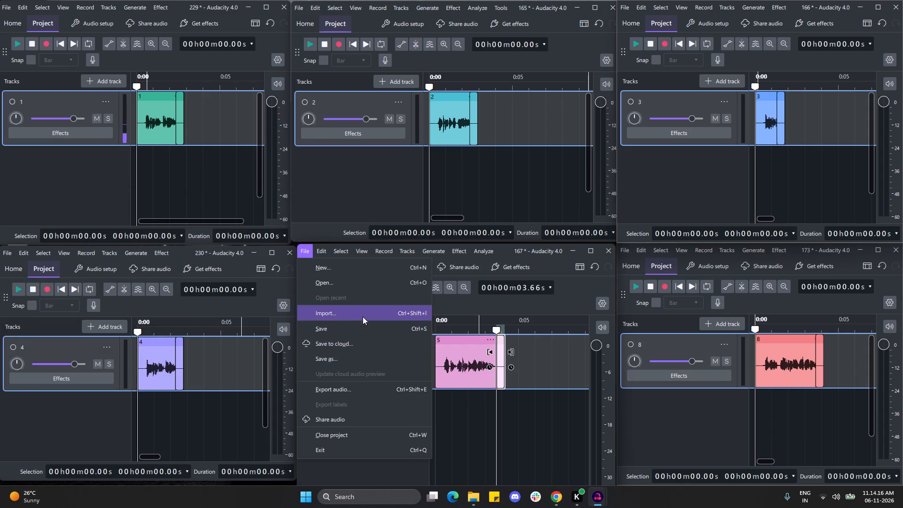
pyautogui.click(363, 395)
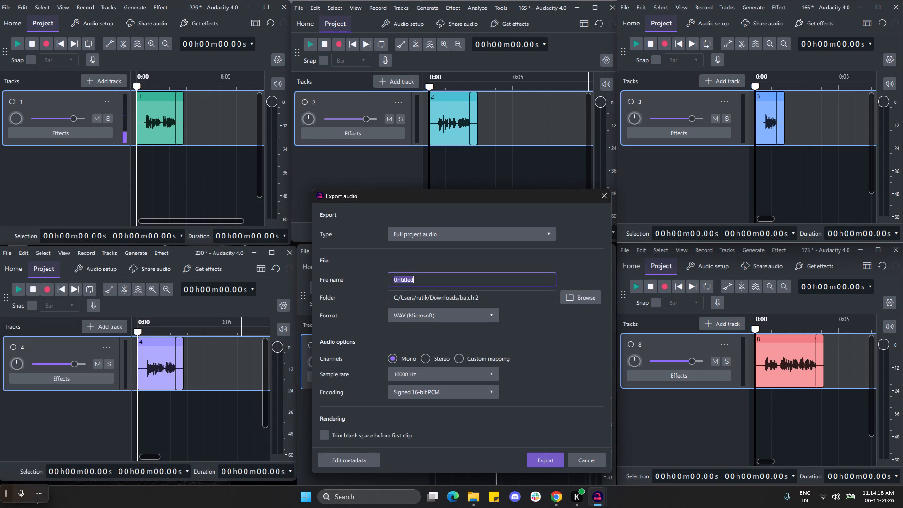
pyautogui.doubleClick(419, 278)
pyautogui.hotkey('ctrl', 'v')
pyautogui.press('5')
pyautogui.click(536, 460)
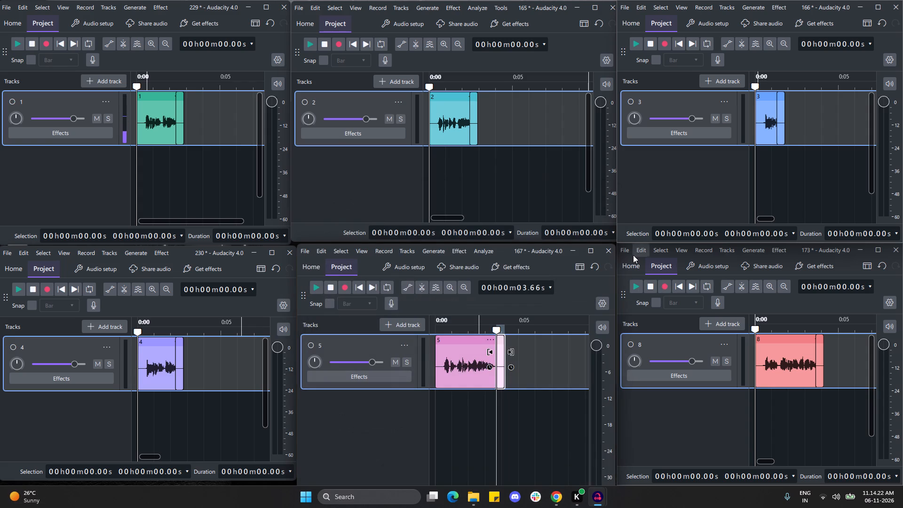
# Export the full audio of project 173 as a WAV file named Te_sp_1_6 in the batch 2 folder.
pyautogui.click(626, 254)
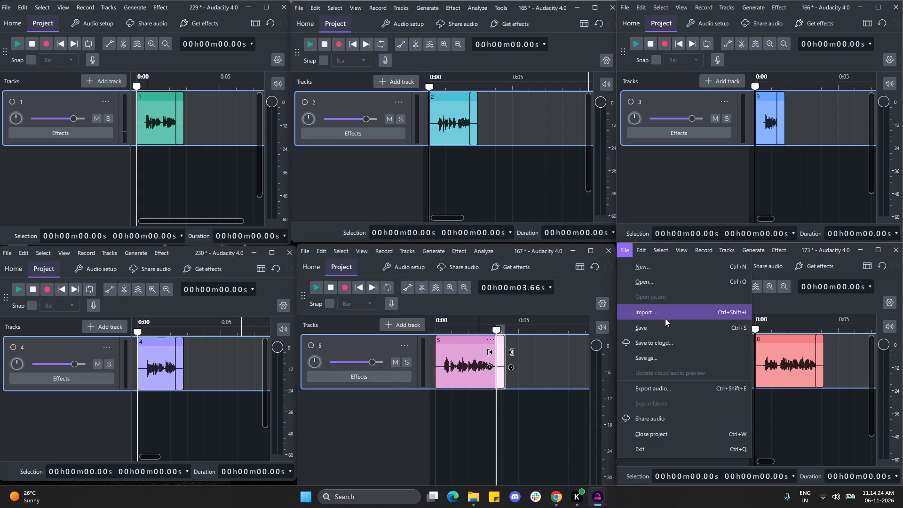
pyautogui.click(672, 386)
pyautogui.click(720, 283)
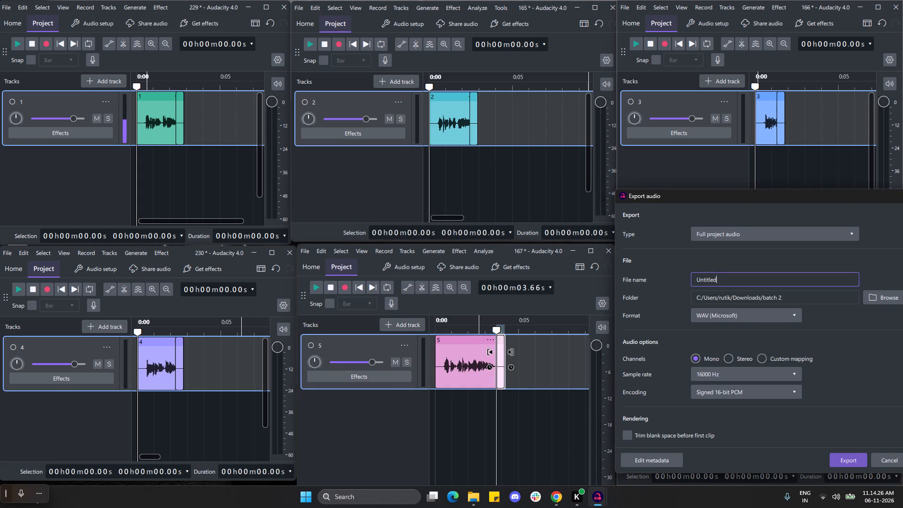
pyautogui.click(720, 283)
pyautogui.hotkey('ctrl', 'v')
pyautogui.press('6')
pyautogui.click(849, 462)
# Open the track options of track 1 in project 229.
pyautogui.click(104, 105)
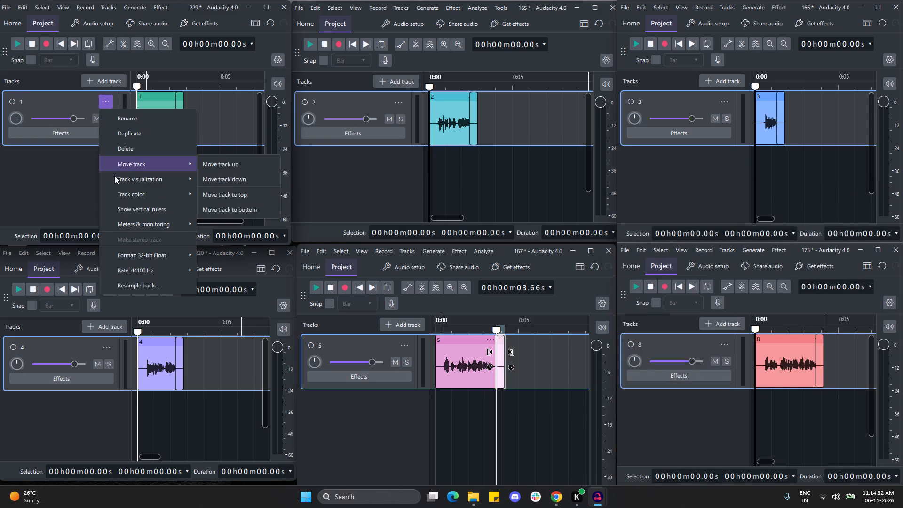
# Replace track 1 in project 229 with 9.MP3 imported from the Rutik folder.
pyautogui.click(135, 148)
pyautogui.click(4, 12)
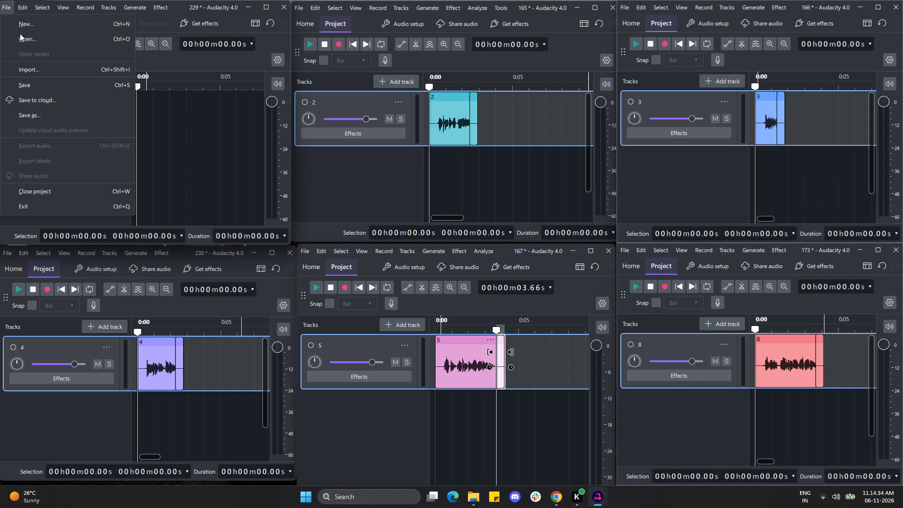
pyautogui.click(49, 68)
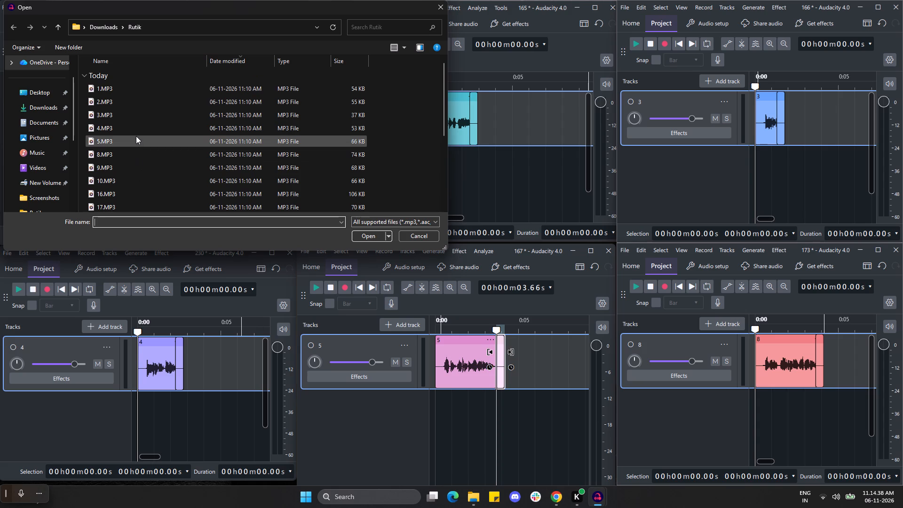
pyautogui.click(140, 163)
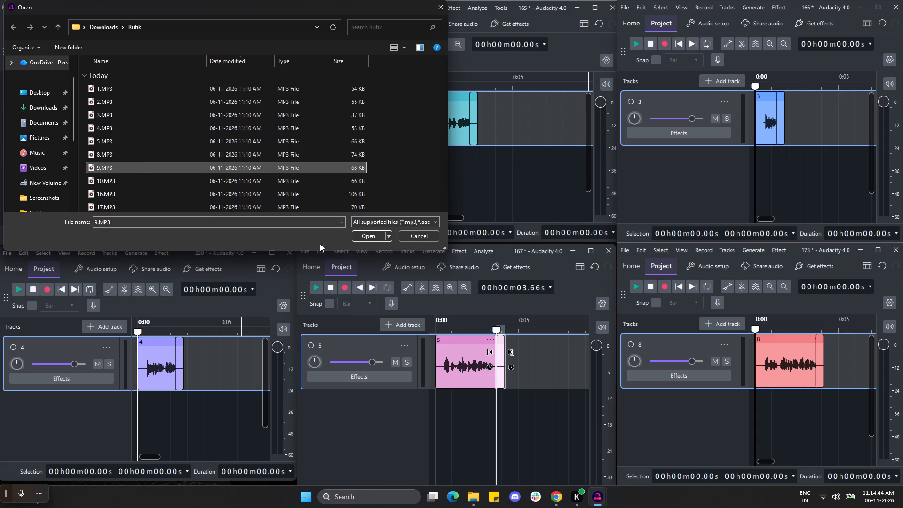
pyautogui.click(364, 238)
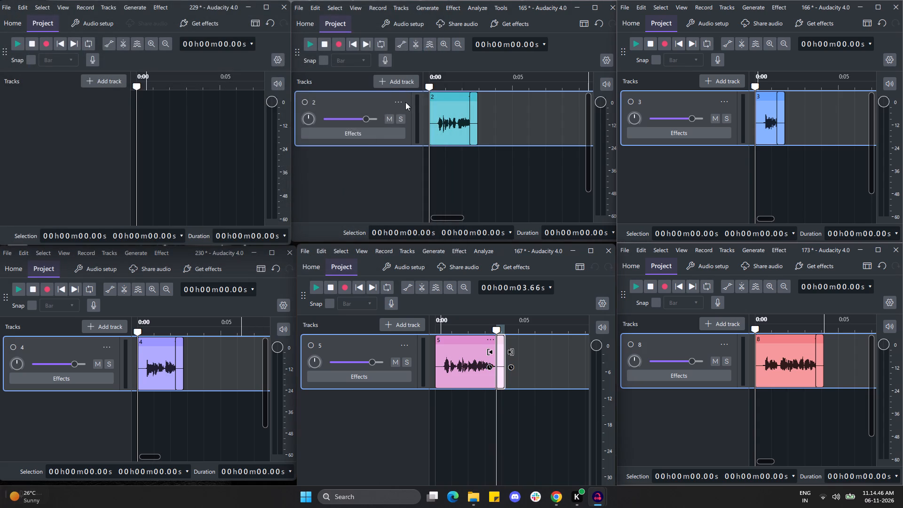
# Delete track 2 from project 165.
pyautogui.click(401, 102)
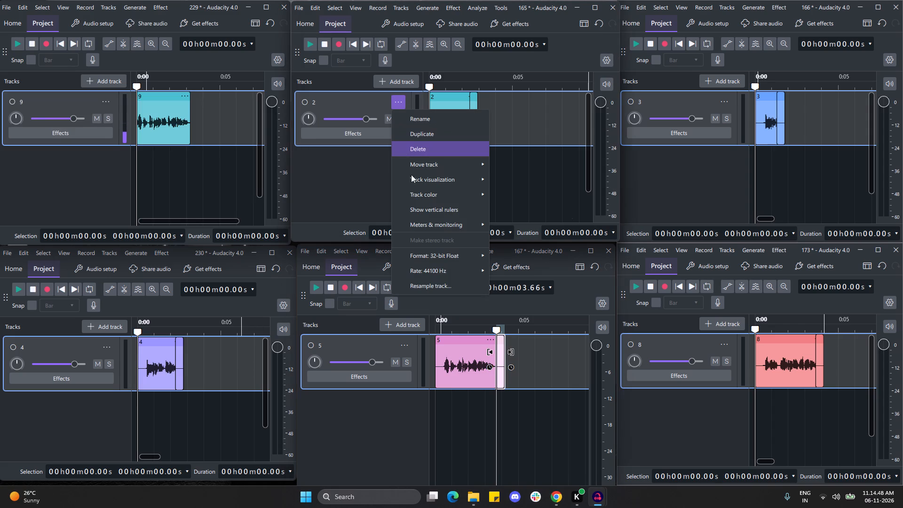
pyautogui.click(446, 152)
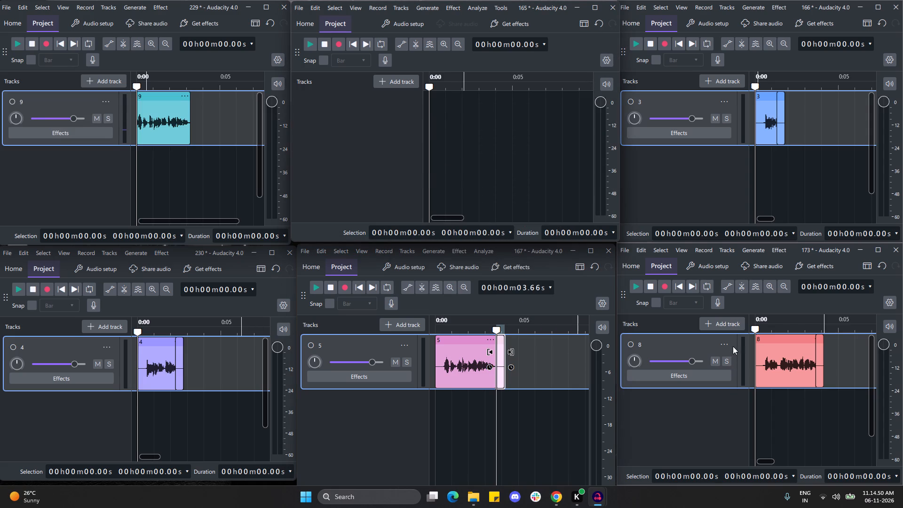
# Export the full audio of project 173 as a WAV file named Te_sp_1_8 in the batch 2 folder.
pyautogui.click(624, 253)
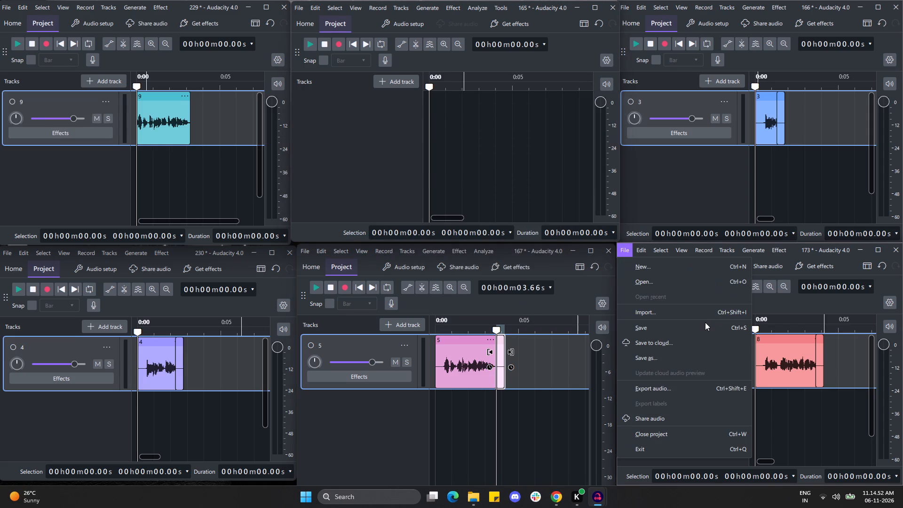
pyautogui.click(690, 392)
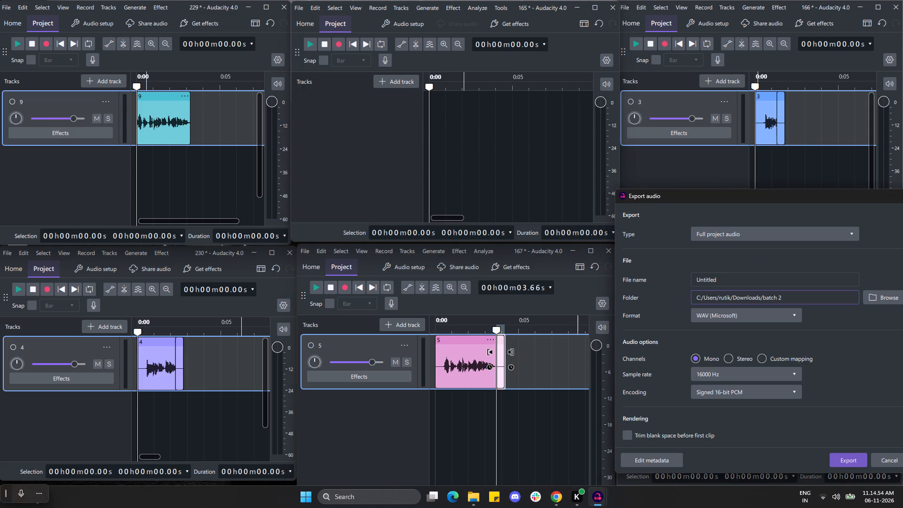
pyautogui.doubleClick(736, 281)
pyautogui.hotkey('ctrl', 'v')
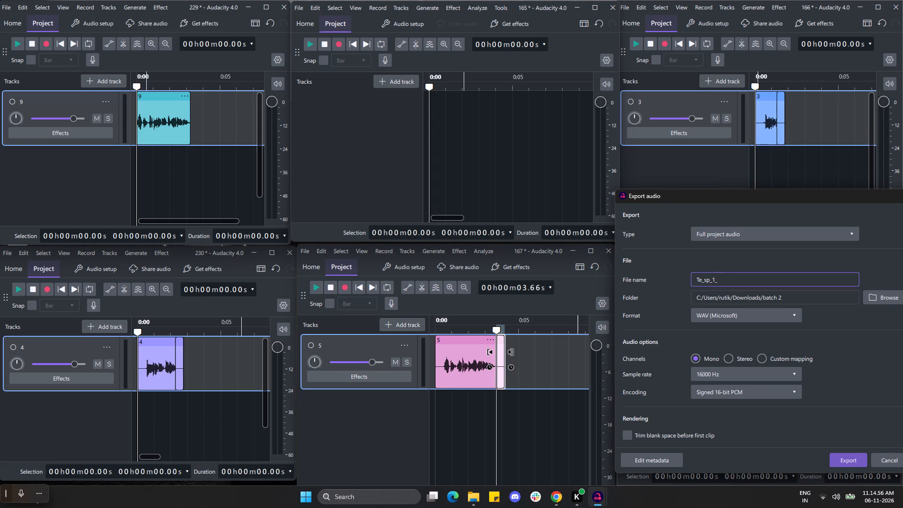
pyautogui.press('8')
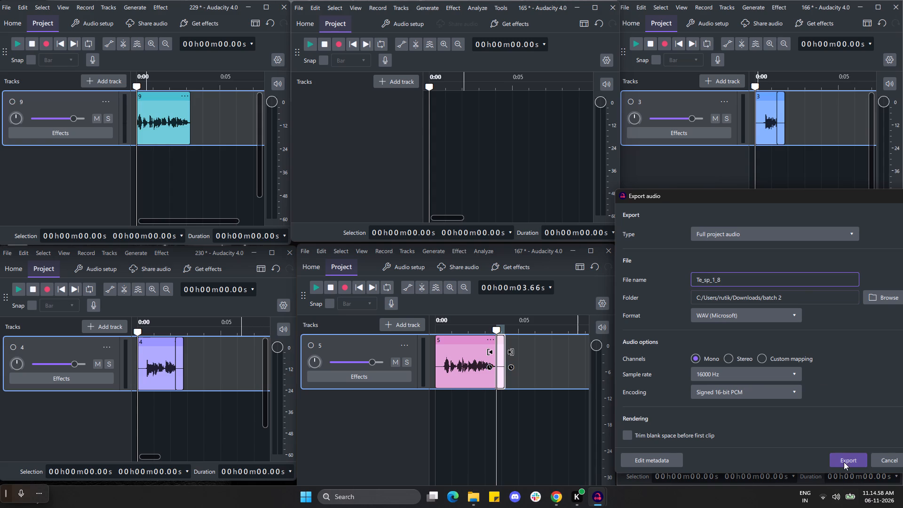
pyautogui.click(844, 462)
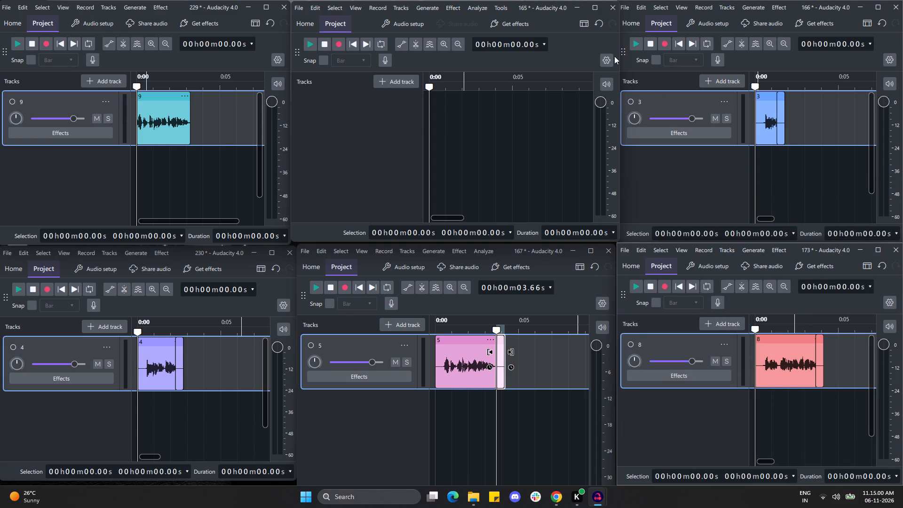
# Delete track 3 from project 166, track 8 from project 173, track 5 from project 167 and track 4 from project 230.
pyautogui.click(726, 104)
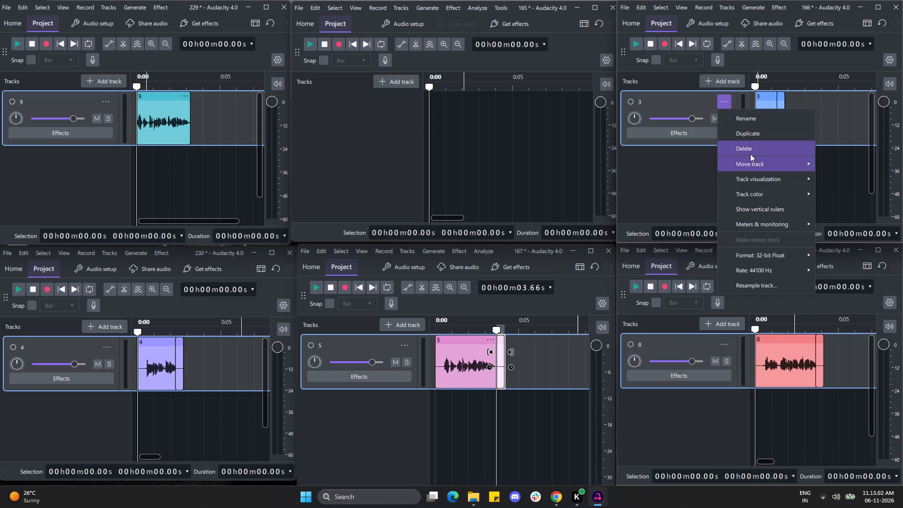
pyautogui.click(750, 153)
pyautogui.click(722, 341)
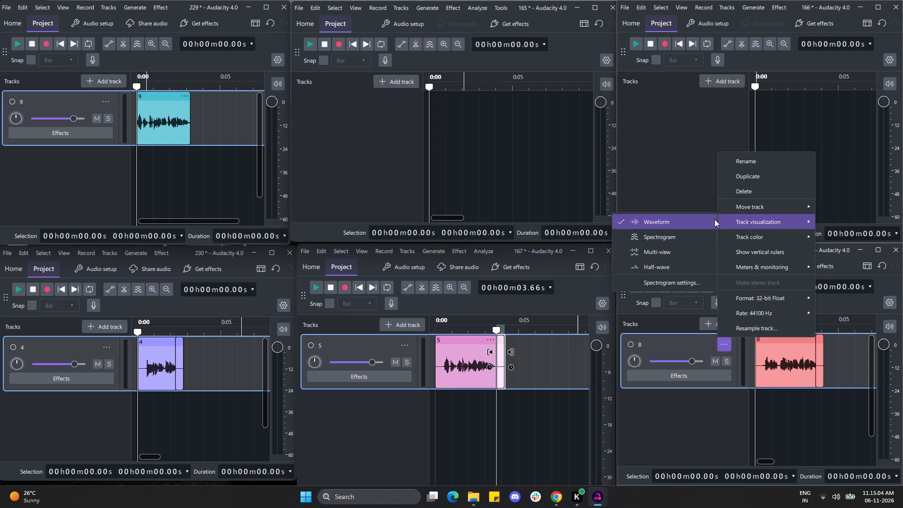
pyautogui.click(740, 193)
pyautogui.click(412, 349)
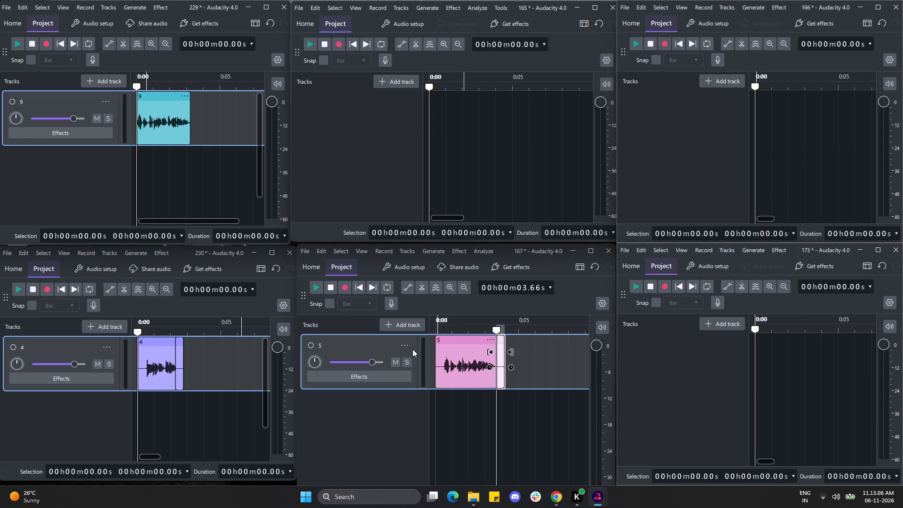
pyautogui.click(407, 346)
pyautogui.click(427, 193)
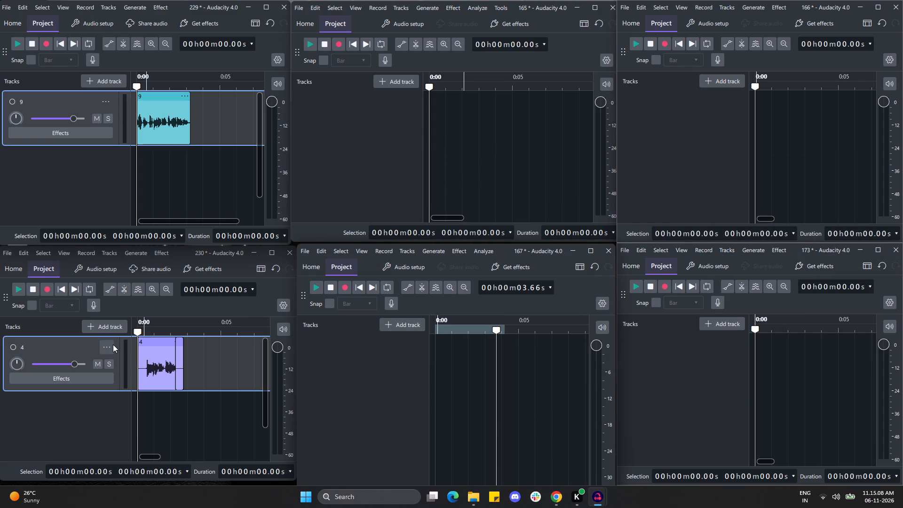
pyautogui.click(113, 342)
pyautogui.click(146, 191)
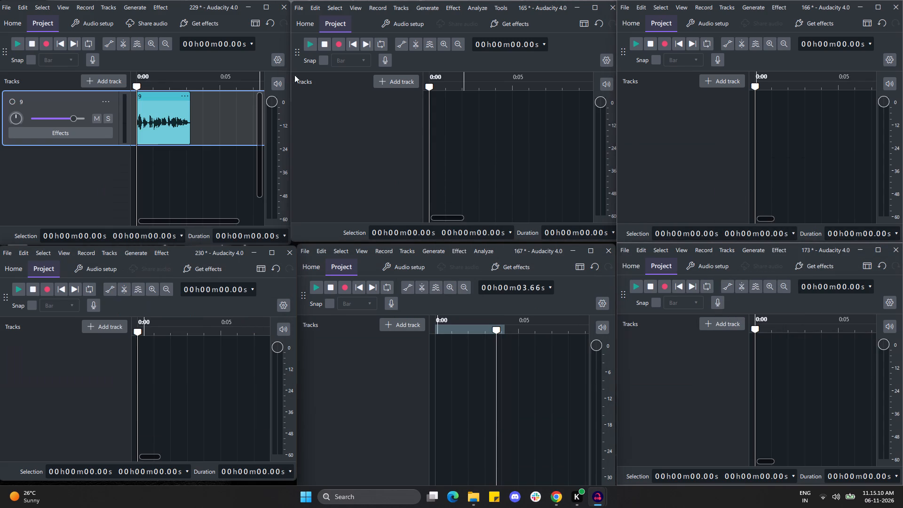
# Import 10.MP3 from the Rutik folder into the emptied project 165.
pyautogui.click(297, 8)
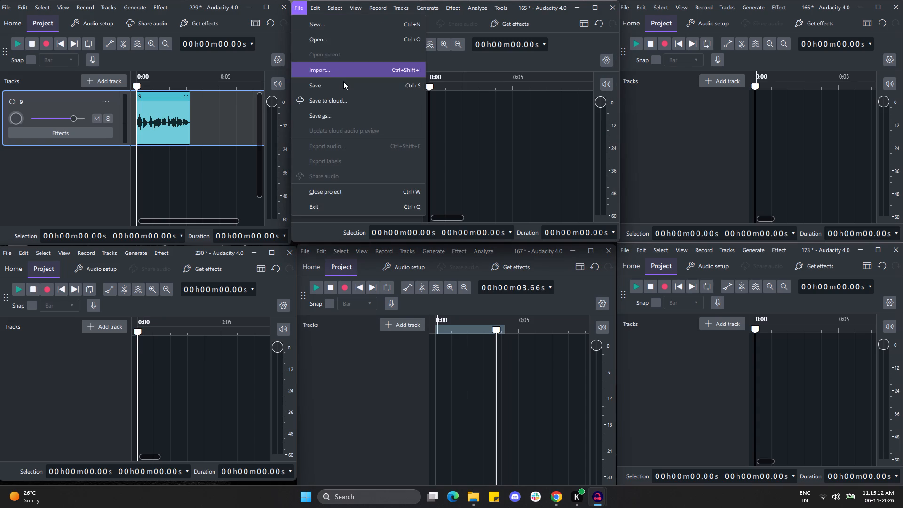
pyautogui.click(343, 69)
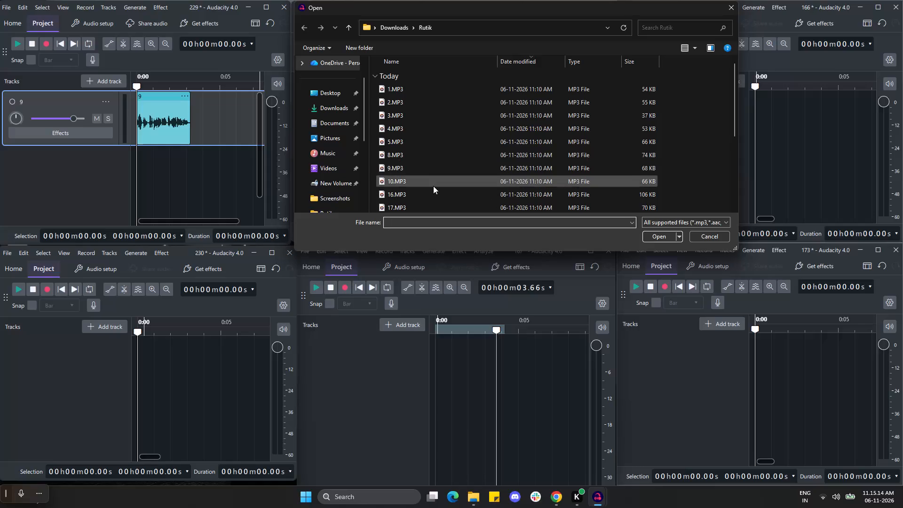
pyautogui.click(433, 183)
pyautogui.click(660, 237)
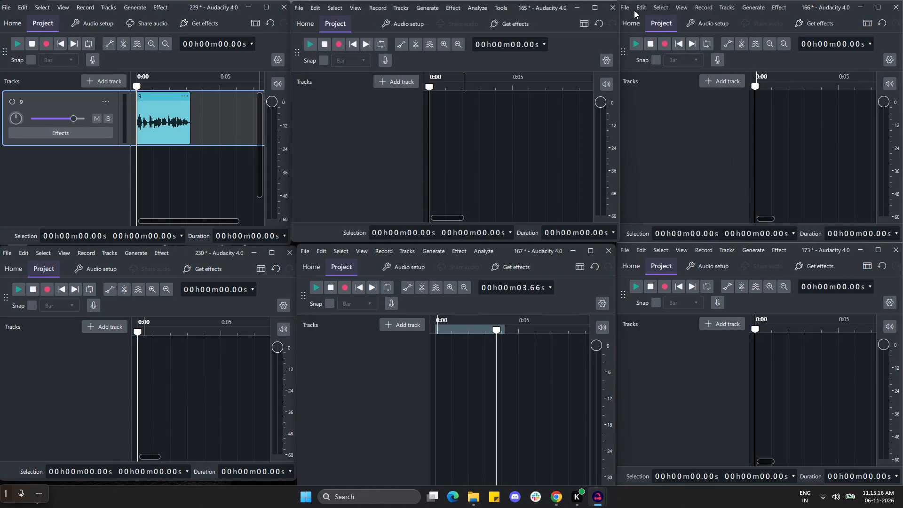
# Import 16.MP3 from the Rutik folder into the emptied project 166.
pyautogui.click(628, 11)
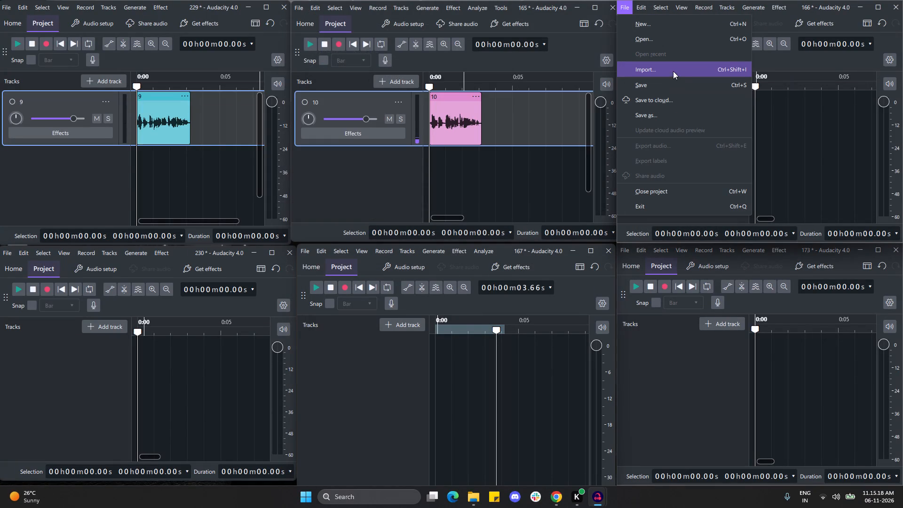
pyautogui.click(673, 71)
pyautogui.scroll(-2, 680, 174)
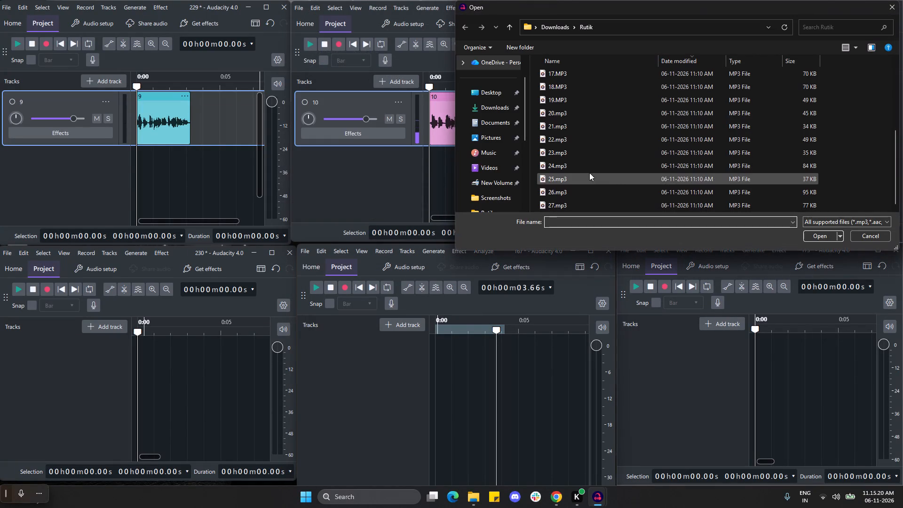
pyautogui.scroll(1, 571, 91)
pyautogui.click(580, 204)
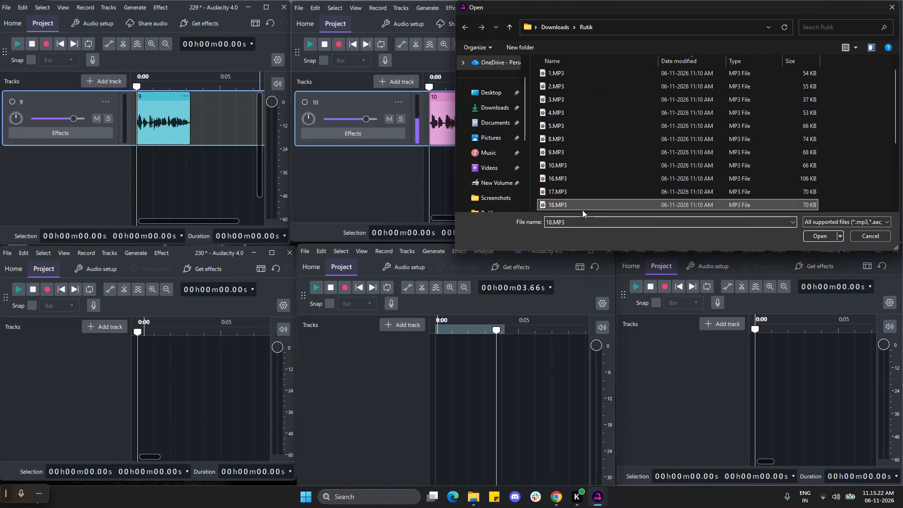
pyautogui.click(590, 180)
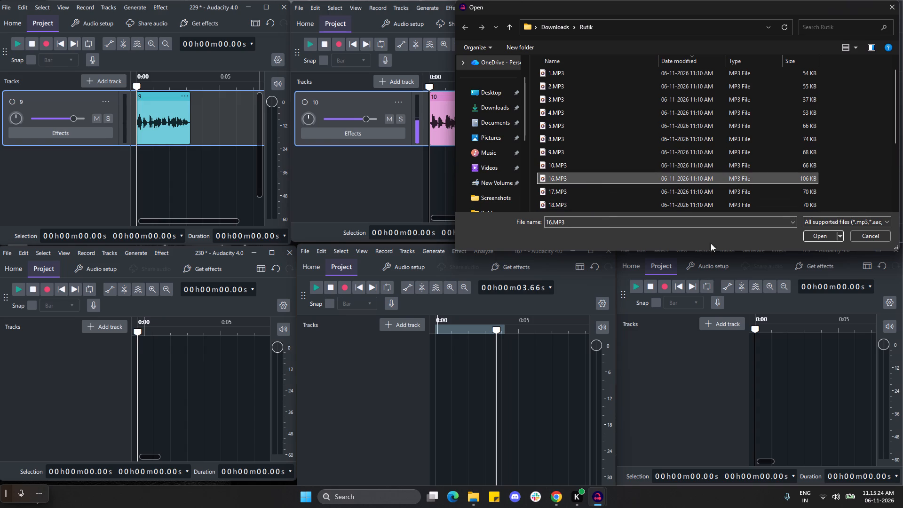
pyautogui.click(822, 236)
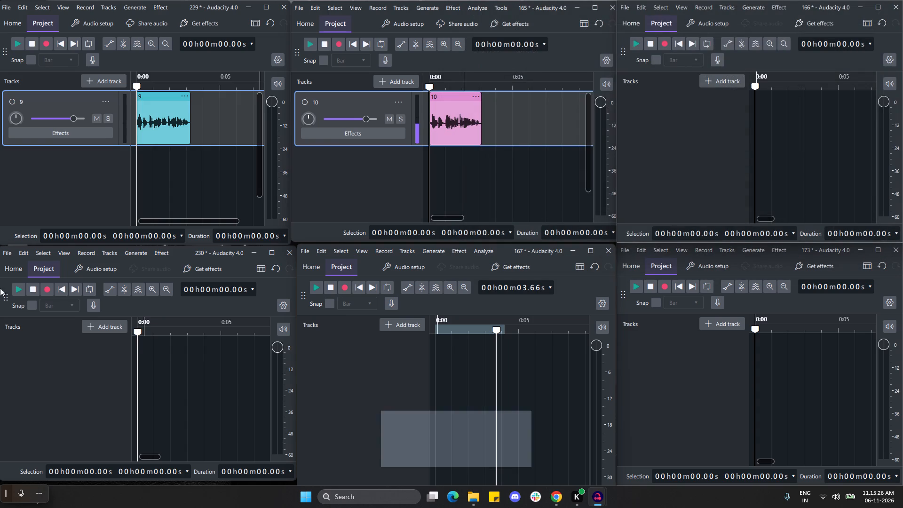
# Import 17.MP3 from the Rutik folder into the emptied project 230.
pyautogui.click(3, 254)
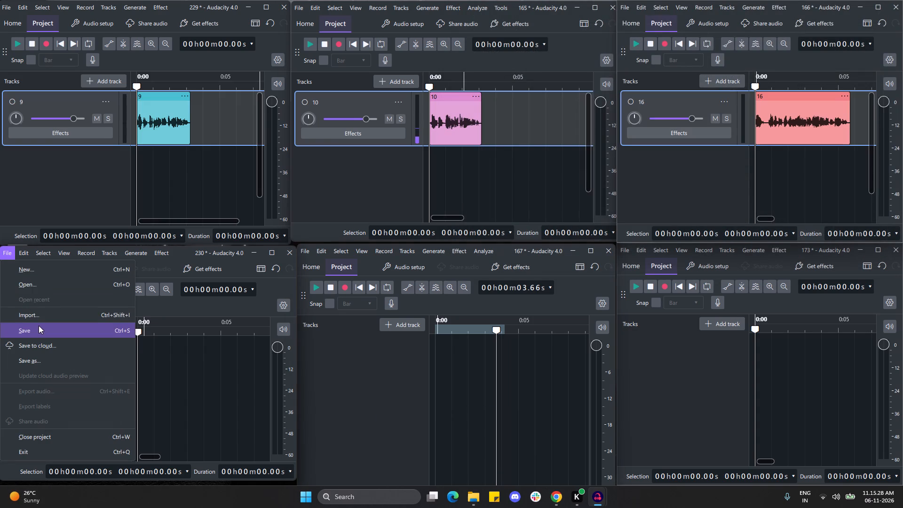
pyautogui.click(40, 322)
pyautogui.click(40, 318)
pyautogui.scroll(-1, 138, 363)
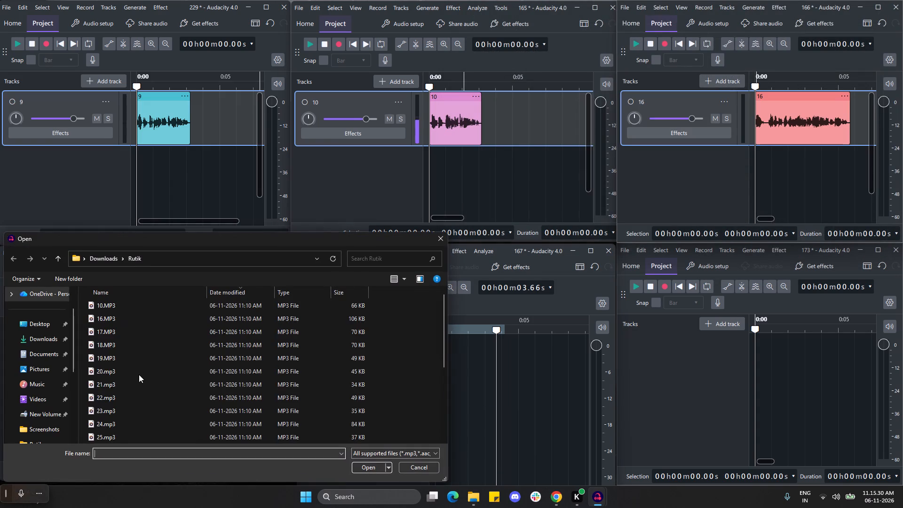
pyautogui.scroll(-1, 139, 374)
pyautogui.scroll(2, 135, 385)
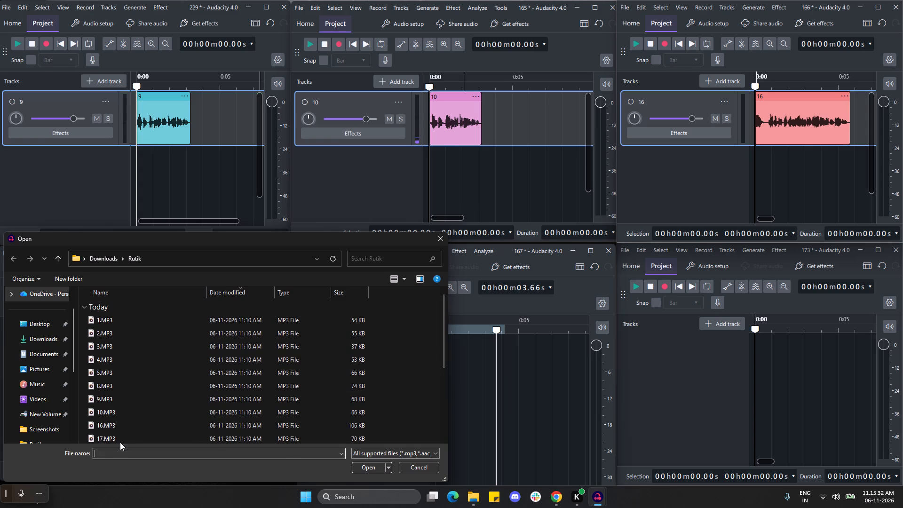
pyautogui.click(120, 439)
pyautogui.click(368, 467)
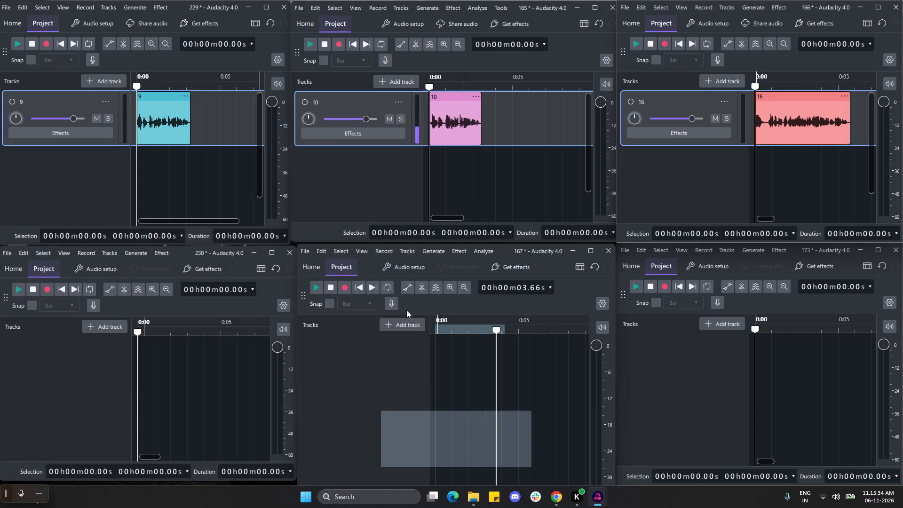
# Import 18.MP3 from the Rutik folder into the emptied project 167.
pyautogui.click(307, 254)
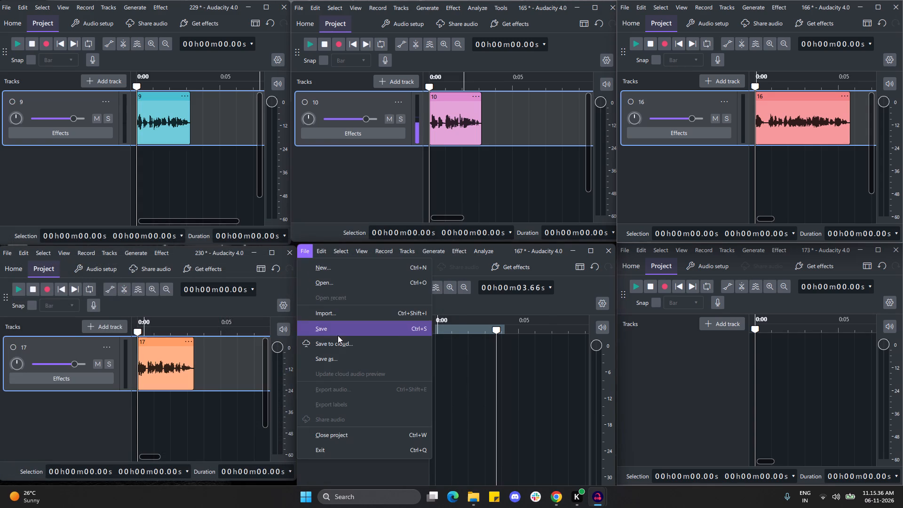
pyautogui.click(341, 317)
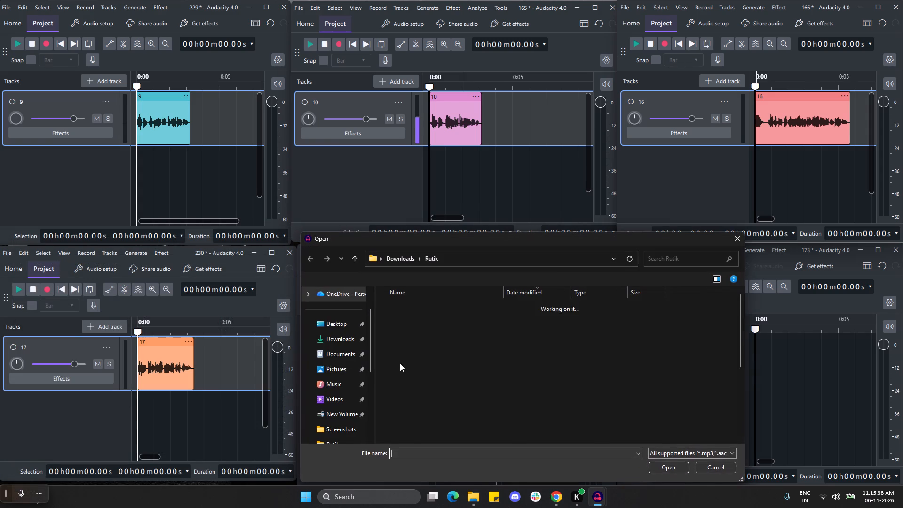
pyautogui.scroll(-1, 396, 363)
pyautogui.click(423, 346)
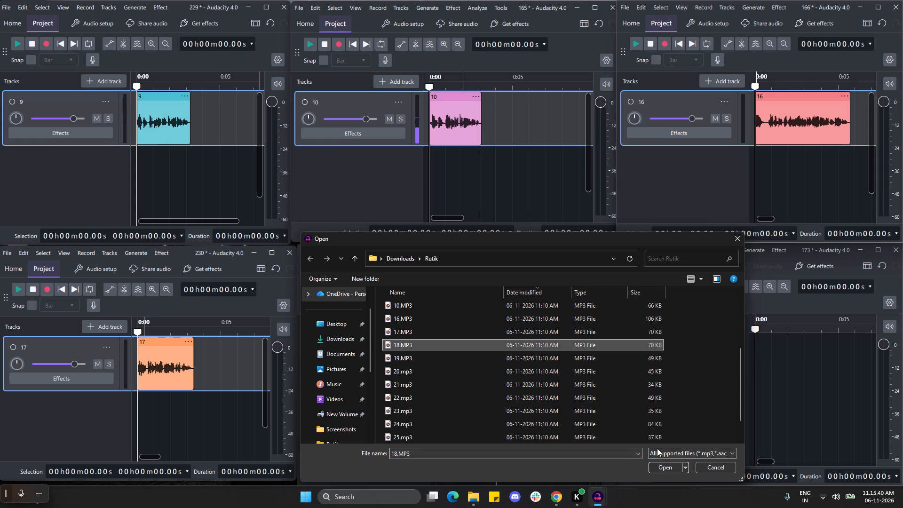
pyautogui.click(665, 472)
# Import 19.MP3 from the Rutik folder into the emptied project 173.
pyautogui.click(626, 254)
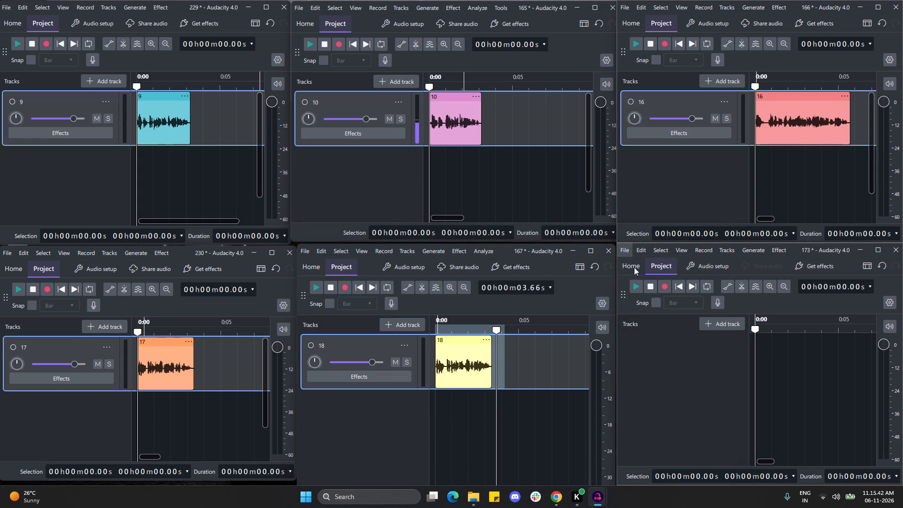
pyautogui.click(669, 313)
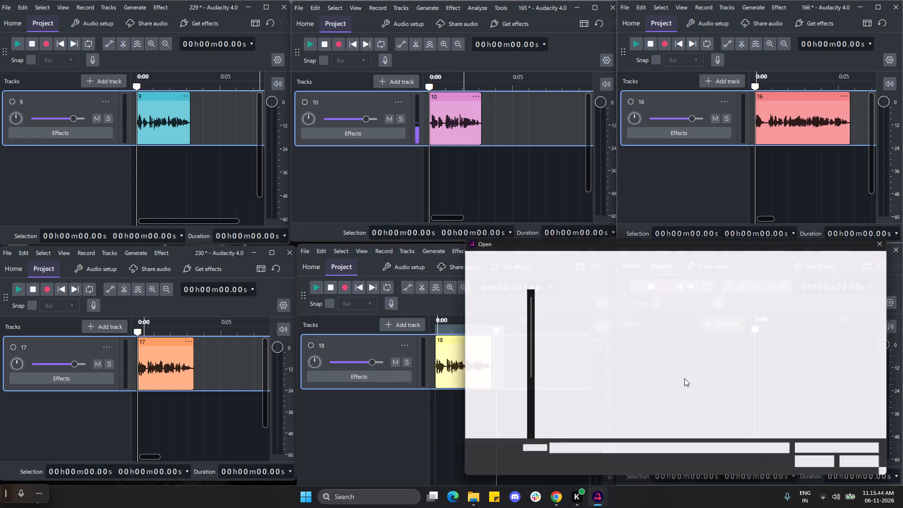
pyautogui.scroll(-1, 589, 379)
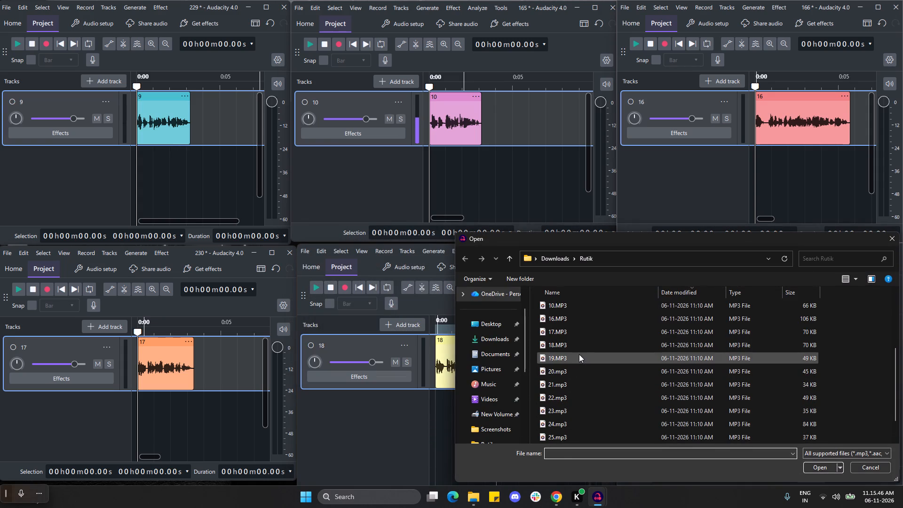
pyautogui.click(579, 355)
pyautogui.click(819, 468)
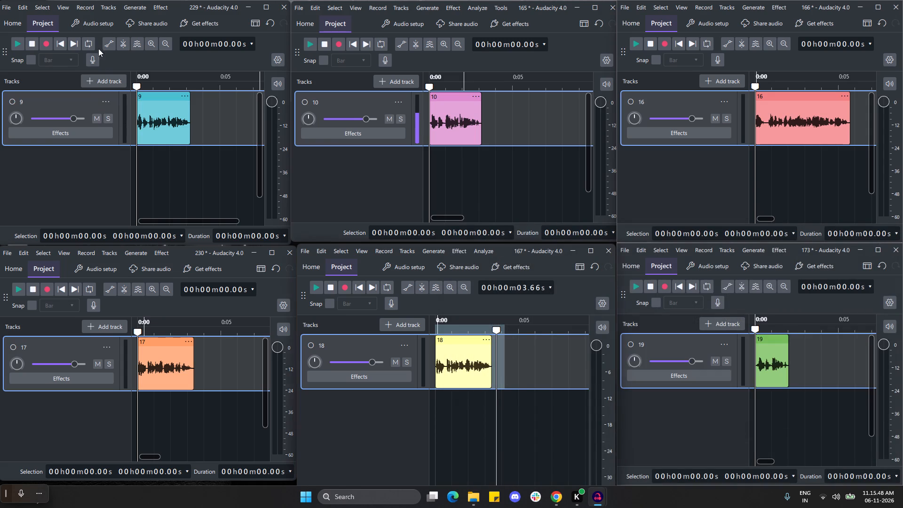
# Generate 0.5 s of silence at the start and at the end of clip 9 in project 229.
pyautogui.click(138, 10)
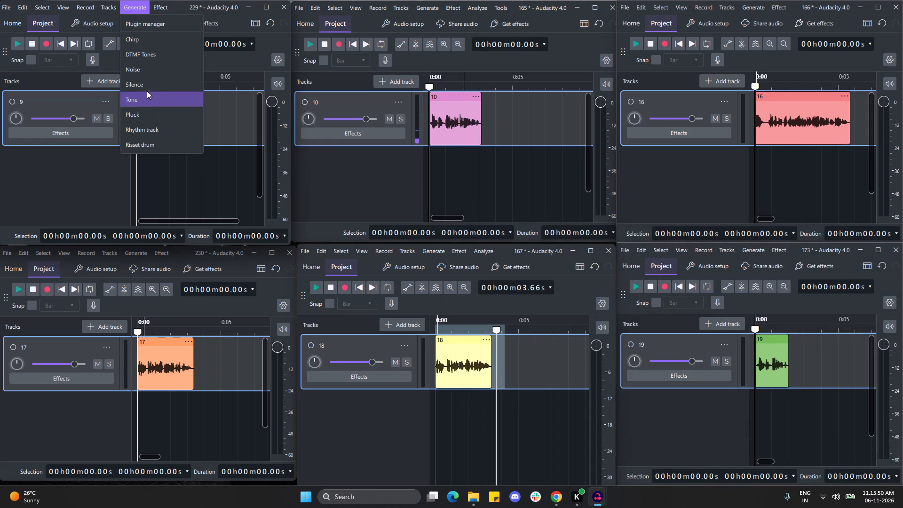
pyautogui.click(148, 85)
pyautogui.click(157, 140)
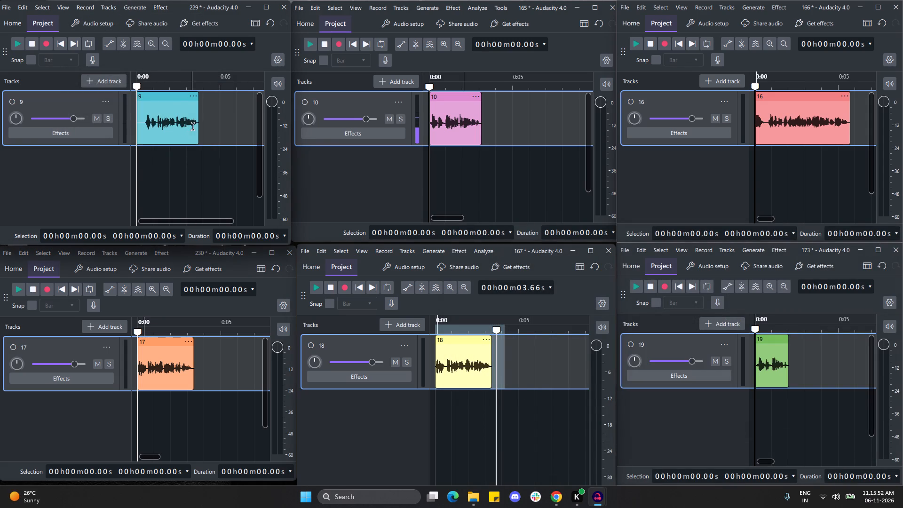
pyautogui.click(198, 126)
pyautogui.click(132, 6)
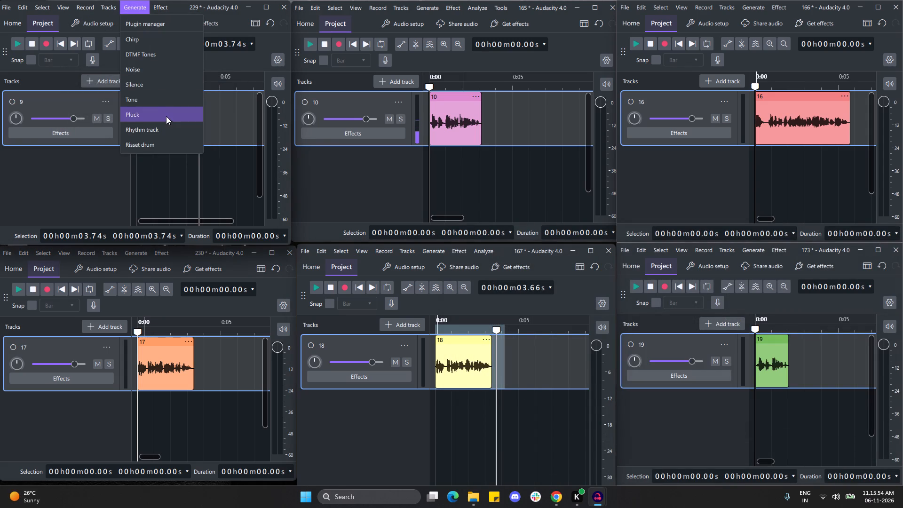
pyautogui.click(152, 87)
pyautogui.click(161, 142)
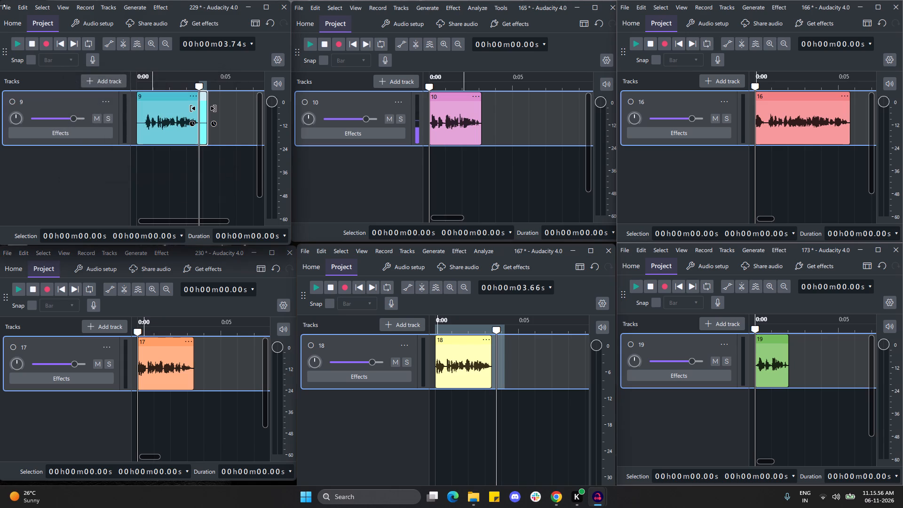
# Generate 0.5 s of silence at the start and at the end of clip 10 in project 165.
pyautogui.click(428, 10)
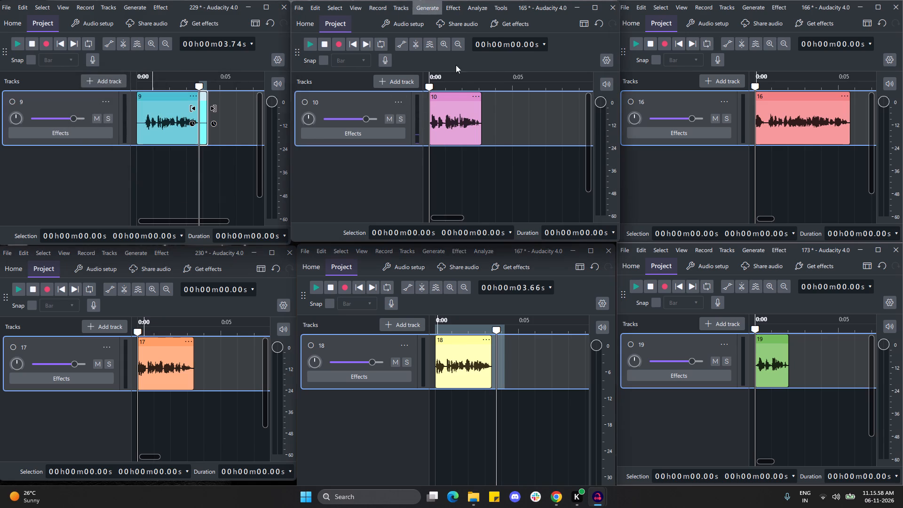
pyautogui.click(459, 79)
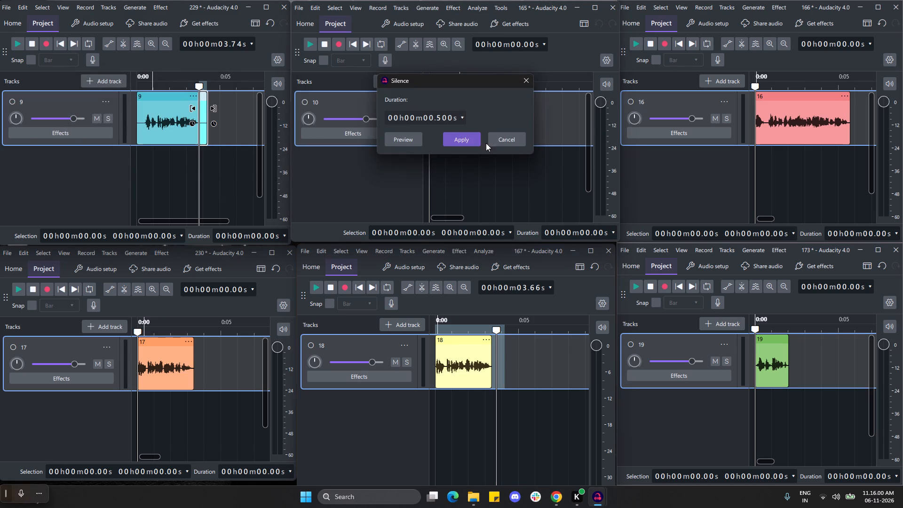
pyautogui.click(468, 136)
pyautogui.click(491, 126)
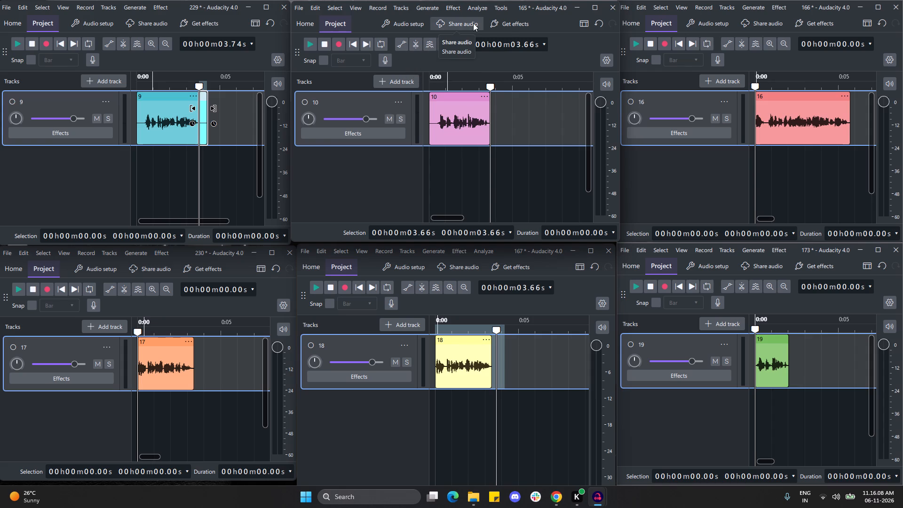
pyautogui.click(432, 10)
pyautogui.click(440, 83)
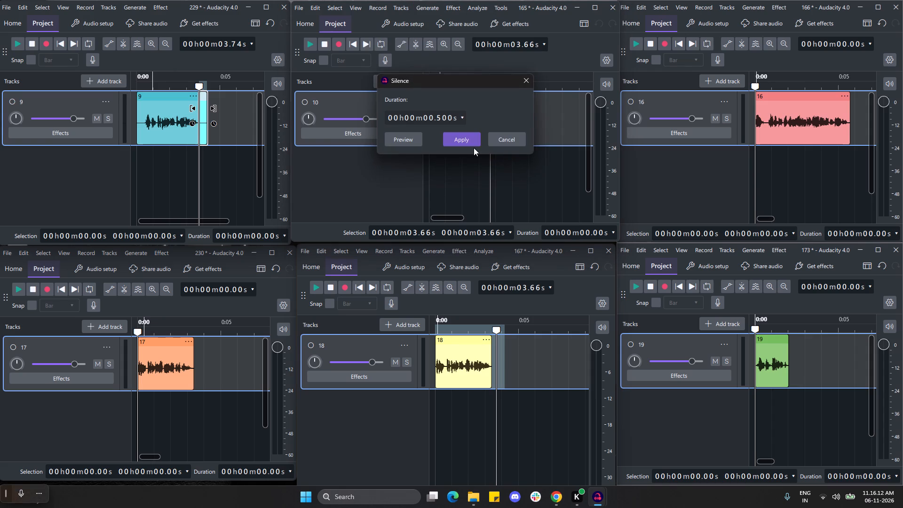
pyautogui.click(473, 141)
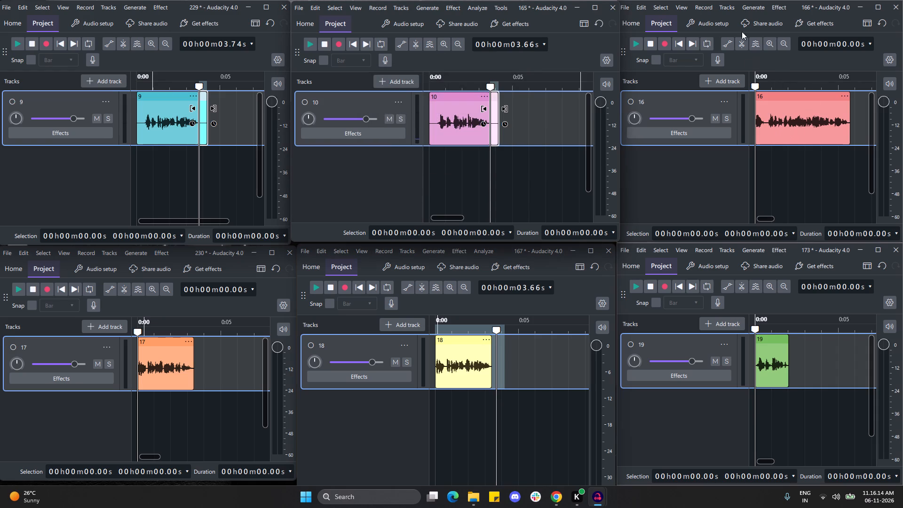
# Generate 0.5 s of silence at the start and at the end of clip 16 in project 166.
pyautogui.click(753, 8)
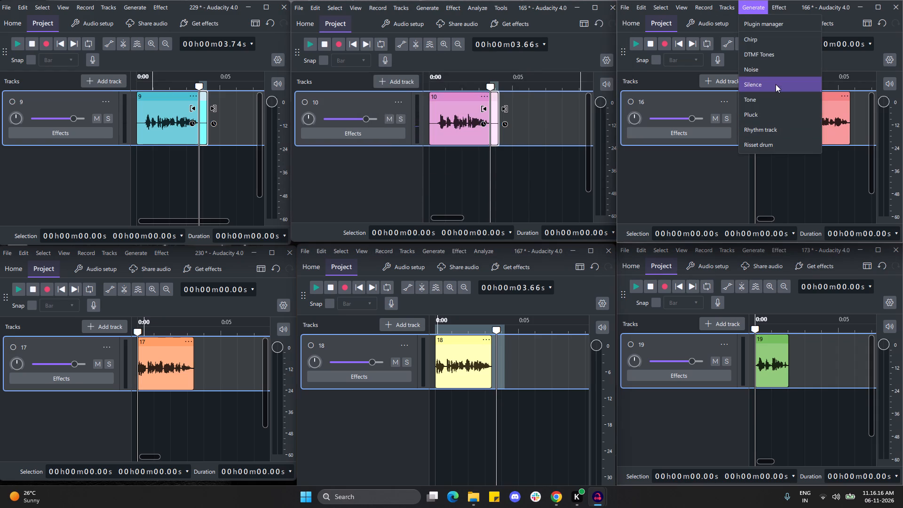
pyautogui.click(776, 84)
pyautogui.click(769, 142)
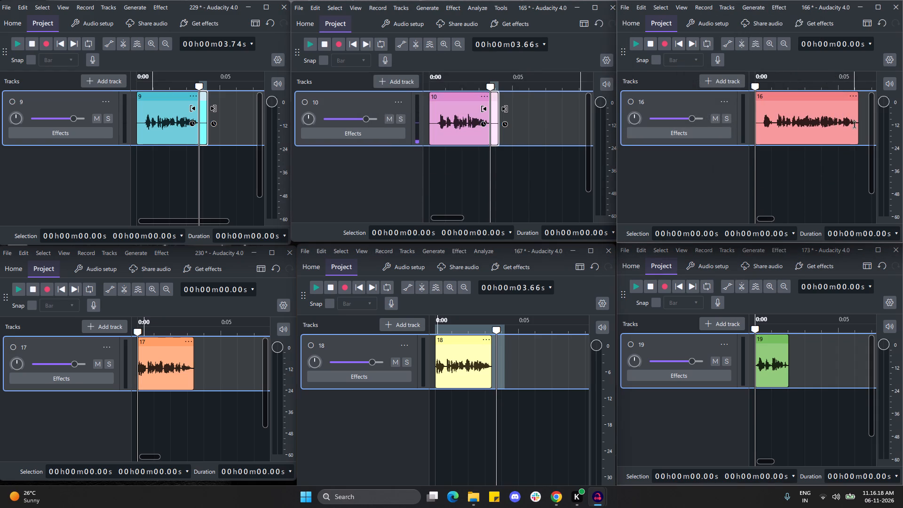
pyautogui.click(858, 125)
pyautogui.click(759, 8)
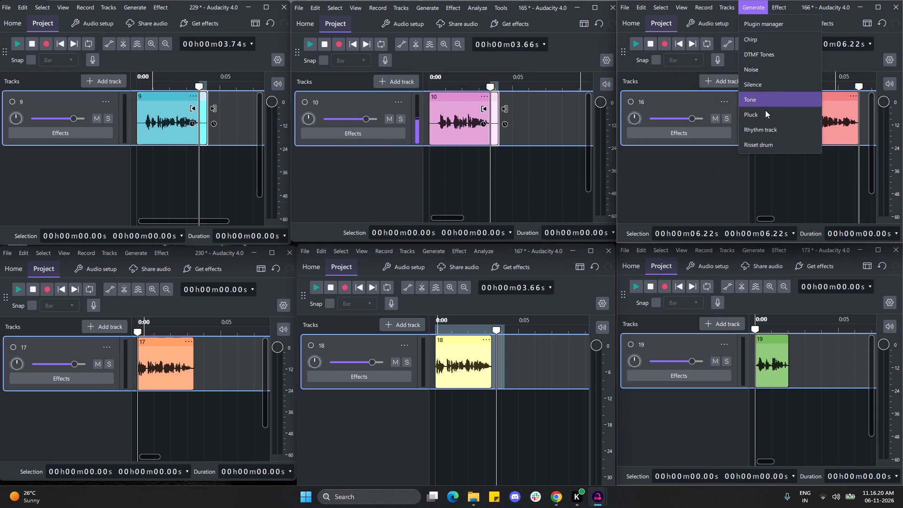
pyautogui.click(762, 86)
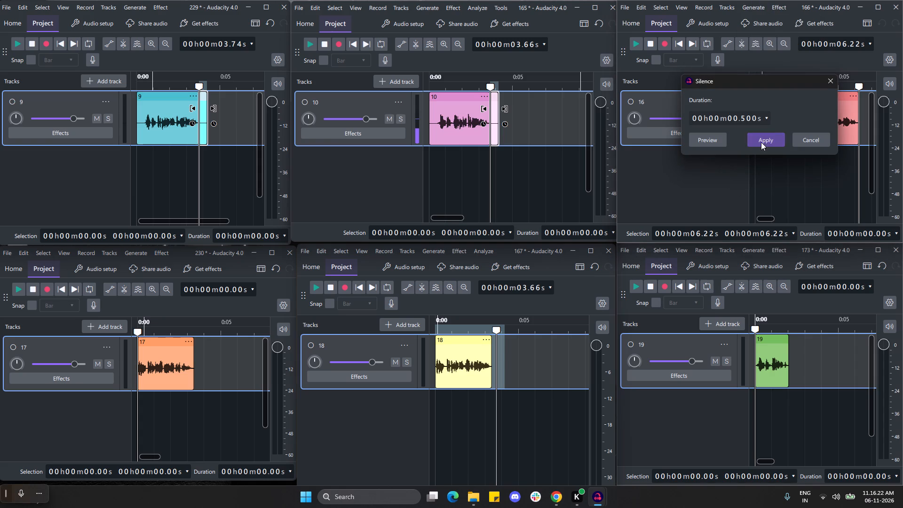
pyautogui.click(761, 142)
# Generate 0.5 s of silence at the start and at the end of clip 19 in project 173.
pyautogui.click(754, 251)
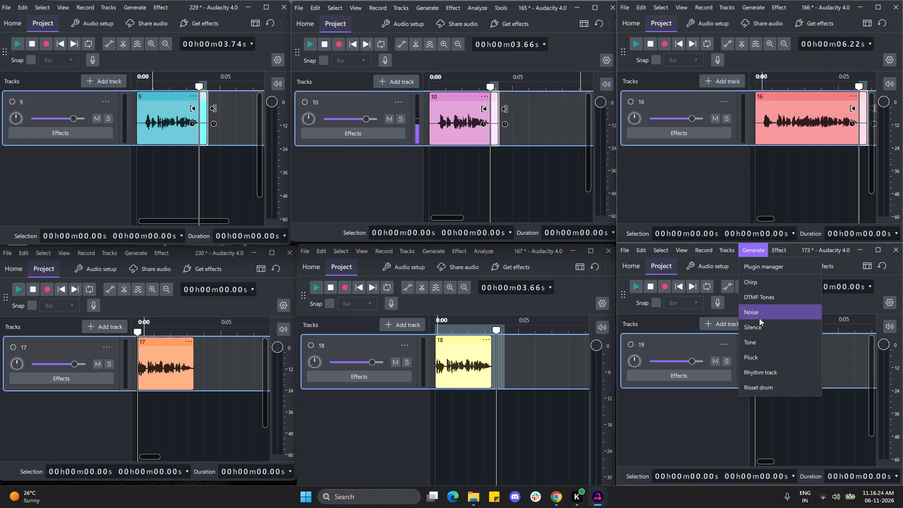
pyautogui.click(759, 321)
pyautogui.click(776, 382)
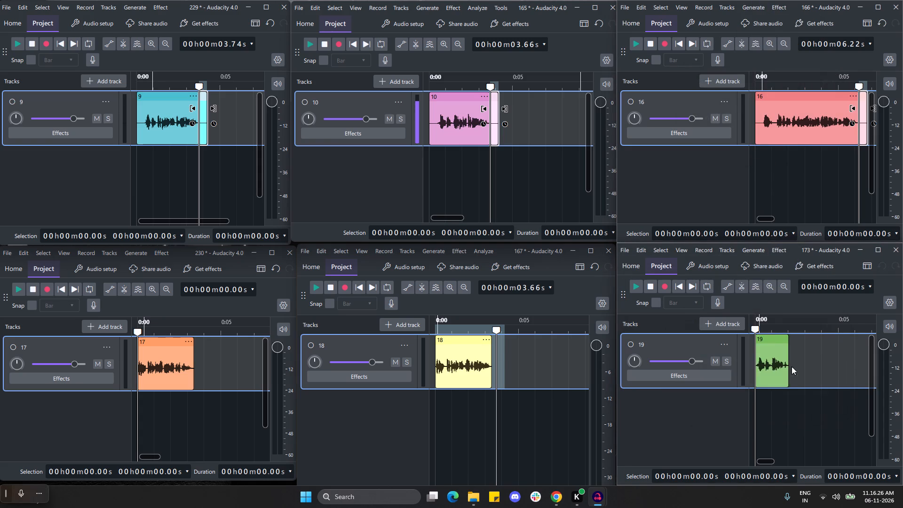
pyautogui.click(797, 363)
pyautogui.click(752, 254)
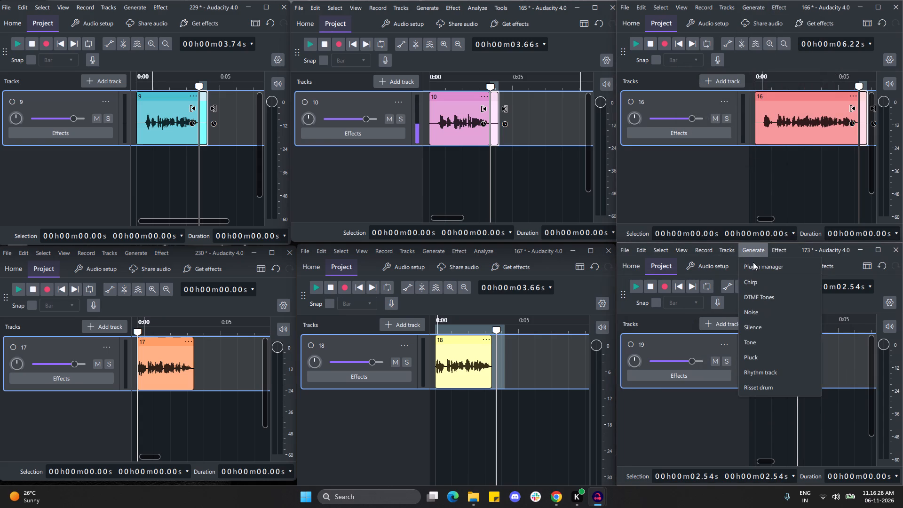
pyautogui.click(764, 331)
pyautogui.click(766, 382)
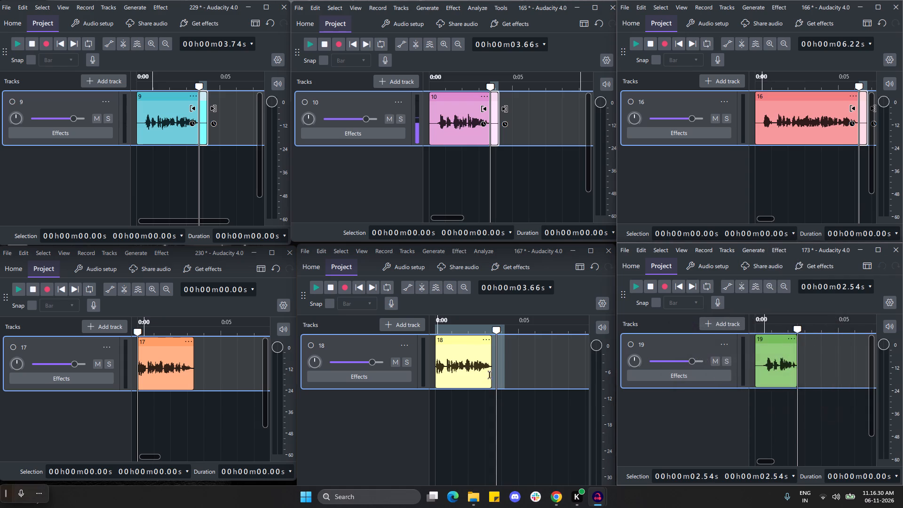
# Generate 0.5 s of silence at the end and at the start of clip 18 in project 167.
pyautogui.click(492, 360)
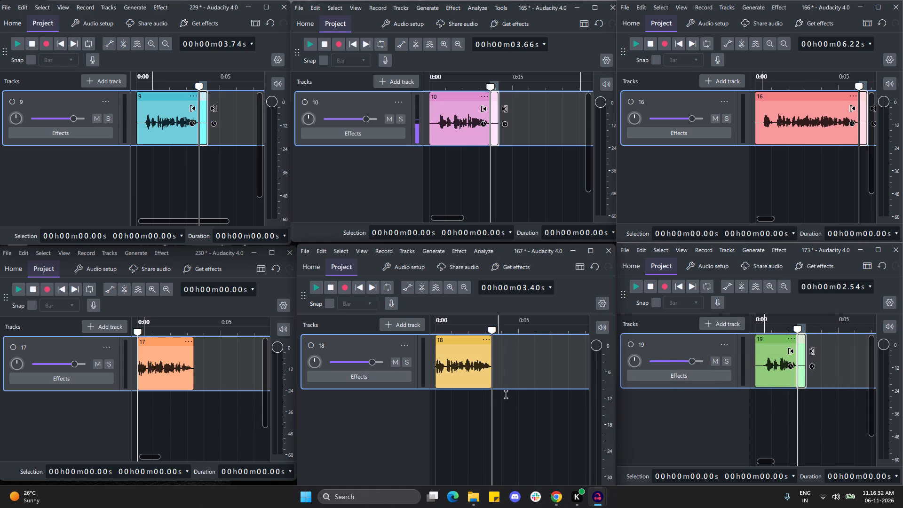
pyautogui.click(493, 368)
pyautogui.click(445, 257)
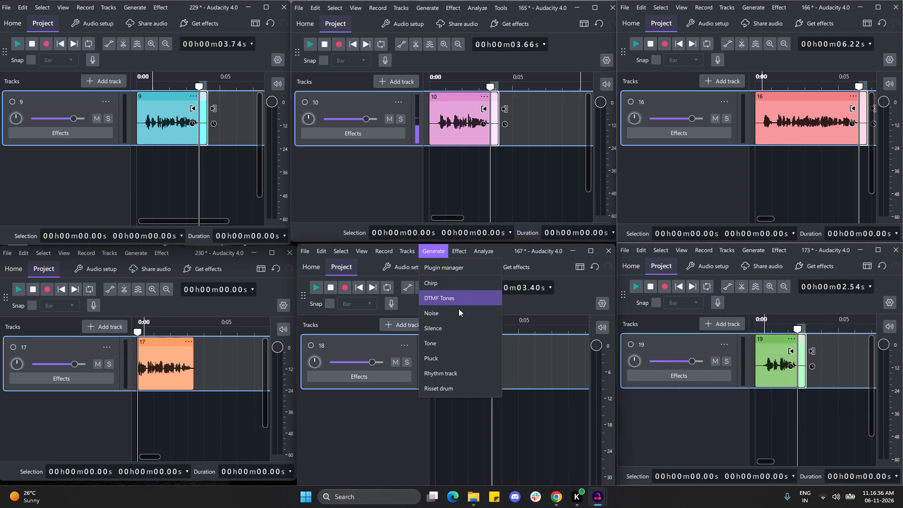
pyautogui.click(458, 325)
pyautogui.click(461, 457)
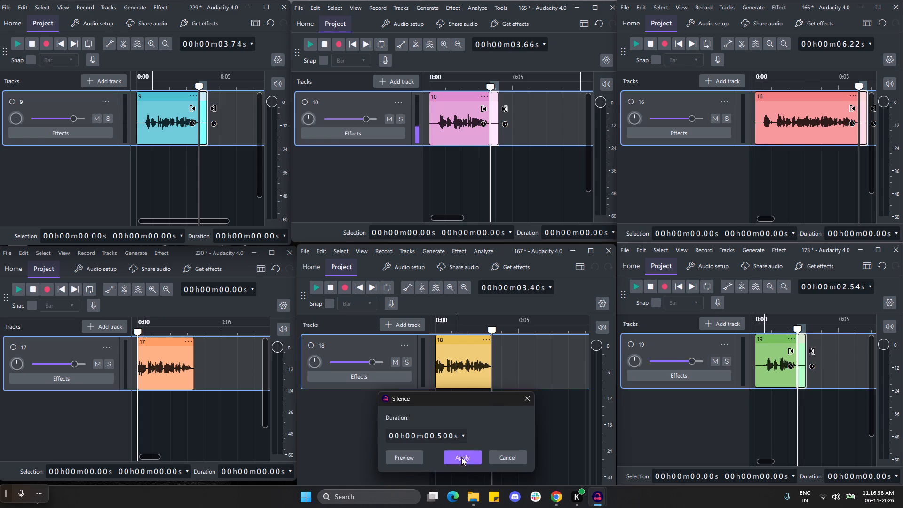
pyautogui.click(436, 368)
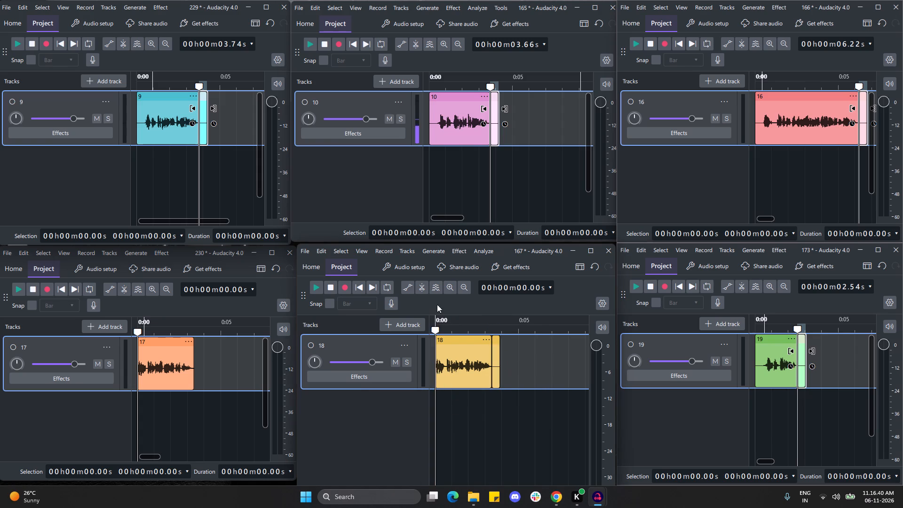
pyautogui.click(440, 258)
pyautogui.click(437, 253)
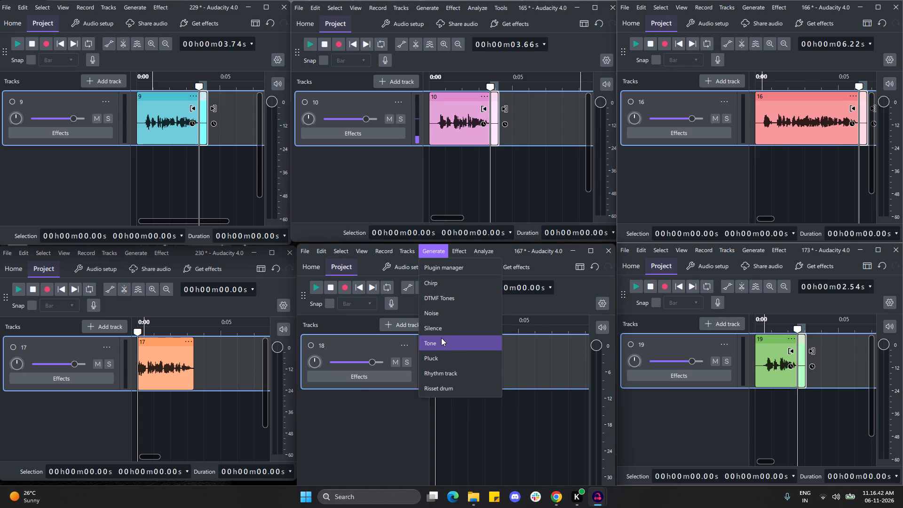
pyautogui.click(441, 332)
pyautogui.click(464, 455)
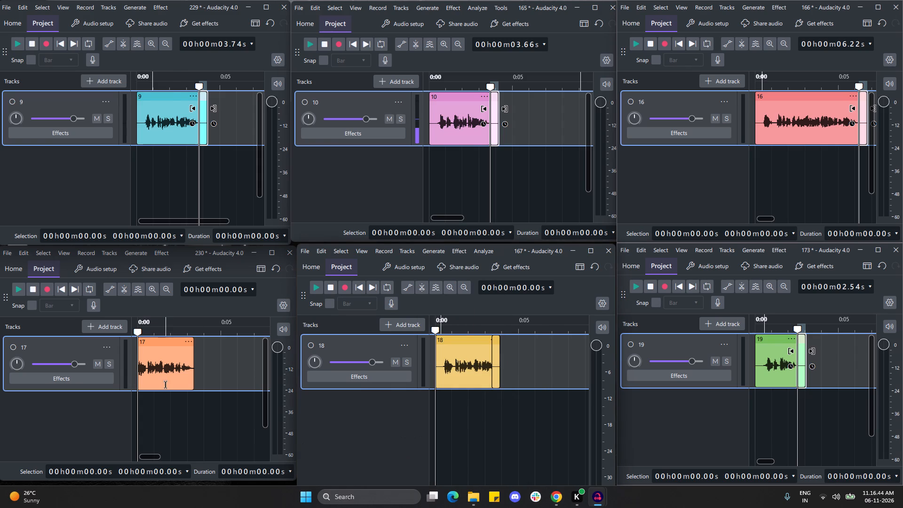
# Generate 0.5 s of silence at the start and at the end of clip 17 in project 230.
pyautogui.click(139, 254)
pyautogui.click(150, 328)
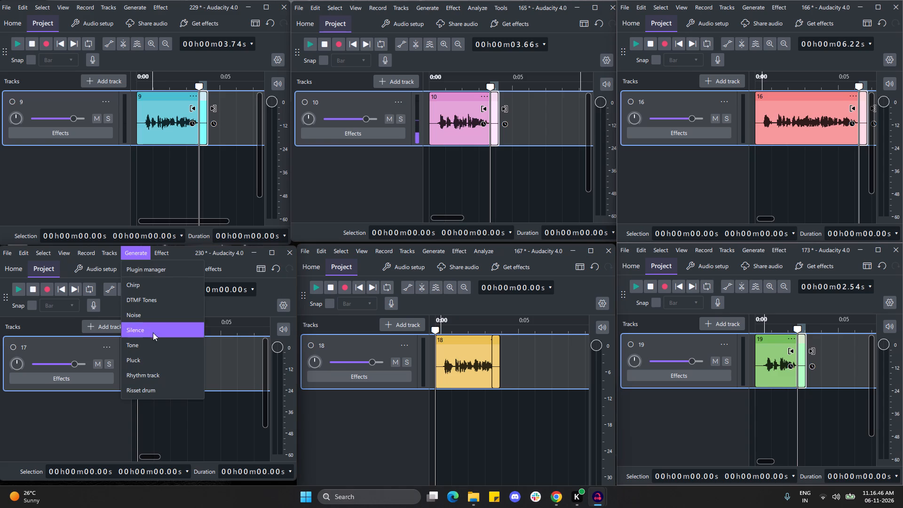
pyautogui.click(164, 379)
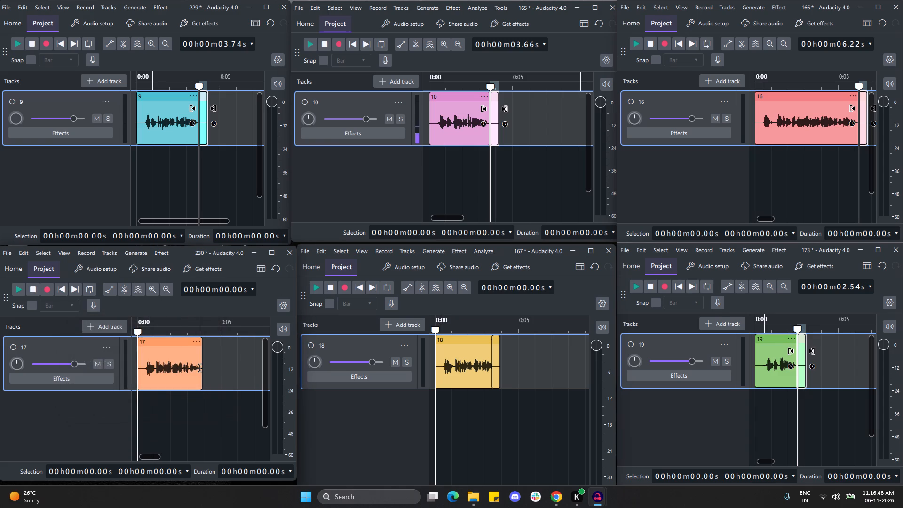
pyautogui.click(202, 369)
pyautogui.click(137, 256)
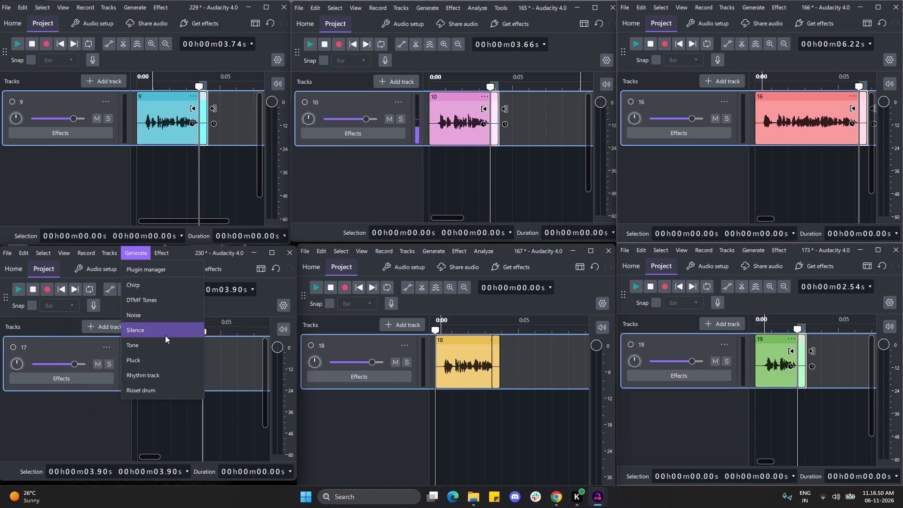
pyautogui.click(155, 329)
pyautogui.click(168, 386)
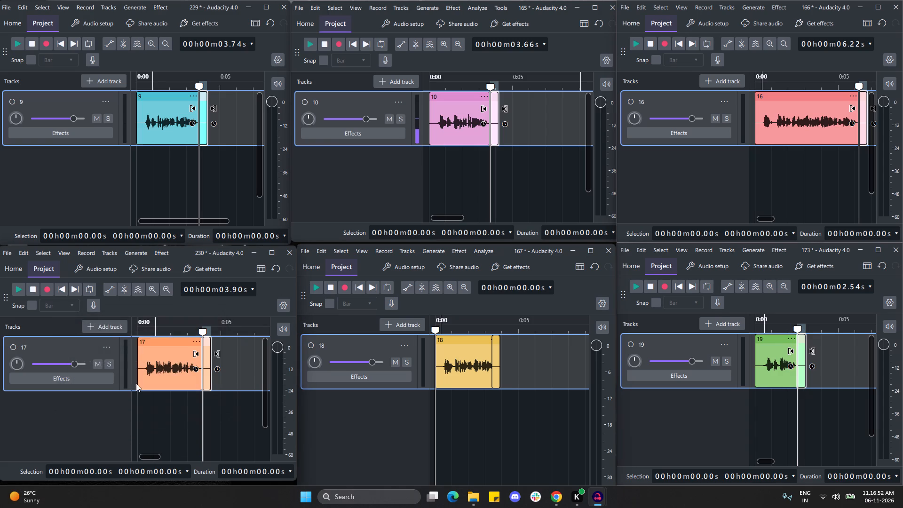
# Place the playhead at the start of clip 17 in project 230.
pyautogui.click(137, 383)
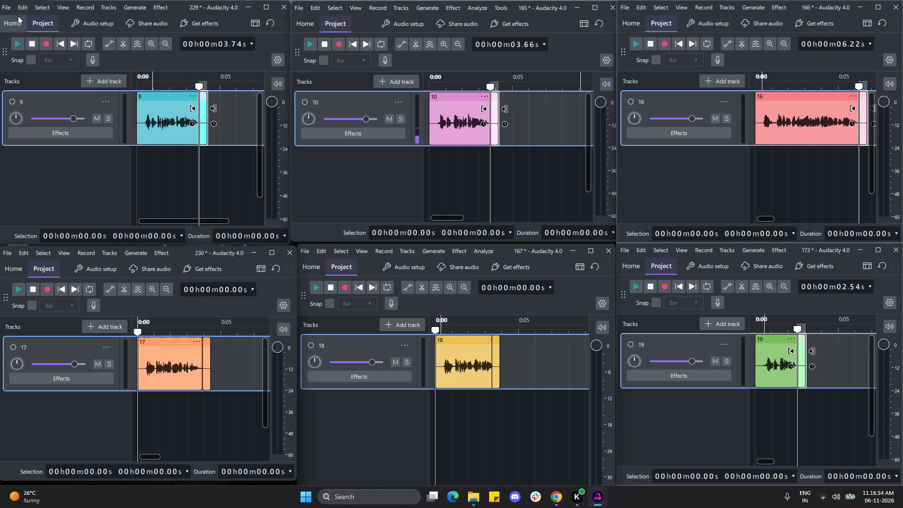
# Export the audio of clip 9 in project 229 as WAV file Te_sp_1_9 into the batch 2 folder.
pyautogui.click(3, 5)
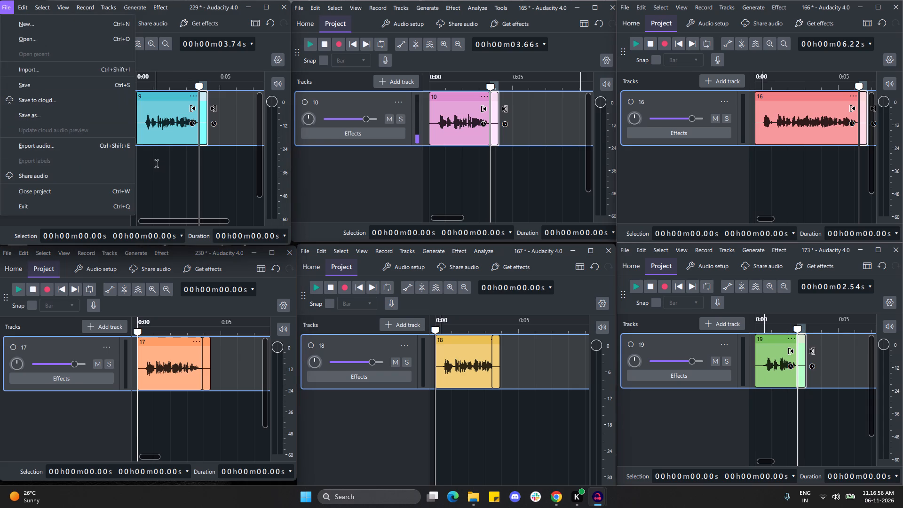
pyautogui.click(53, 139)
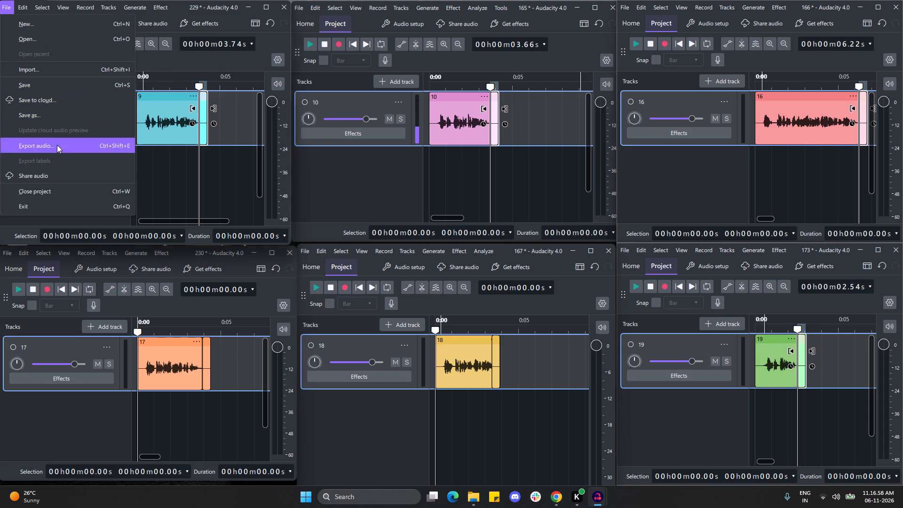
pyautogui.doubleClick(143, 75)
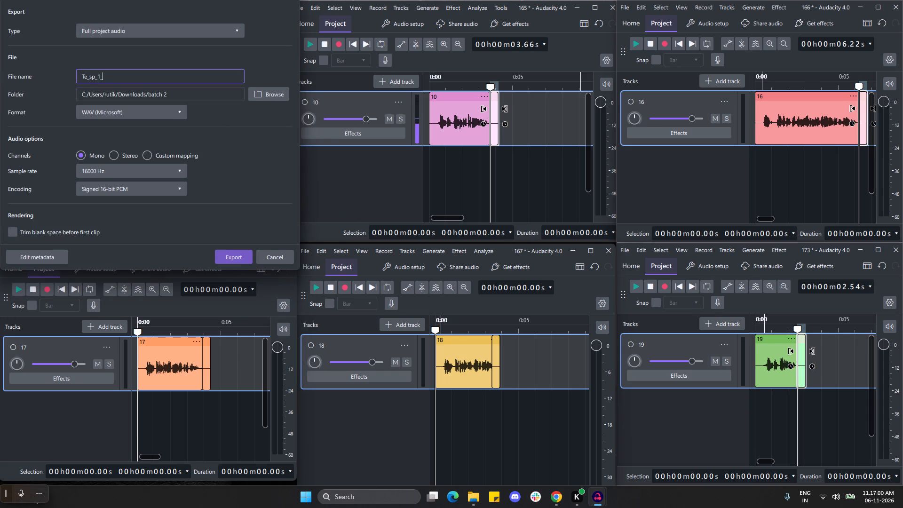
pyautogui.hotkey('ctrl', 'v')
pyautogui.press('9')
pyautogui.click(235, 255)
# Export the audio of clip 10 in project 165 as WAV file Te_sp_1_10 into the batch 2 folder.
pyautogui.click(300, 9)
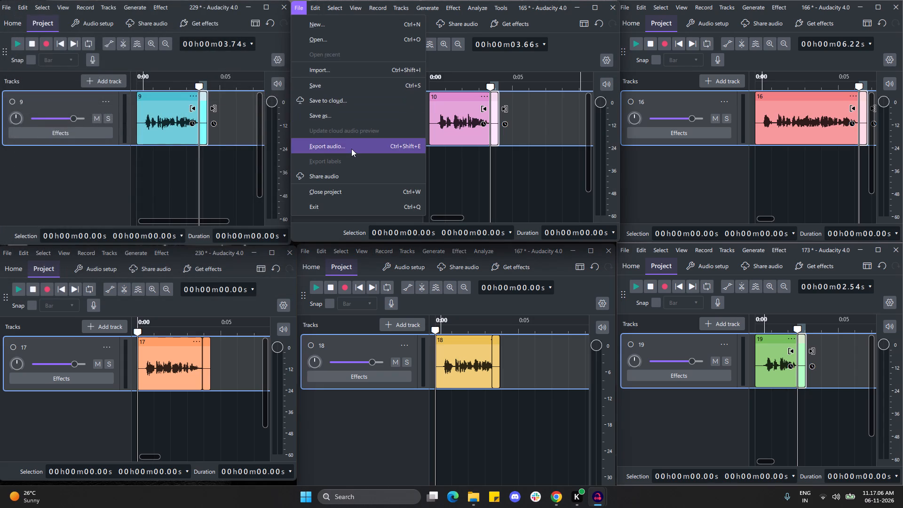
pyautogui.click(351, 149)
pyautogui.doubleClick(418, 79)
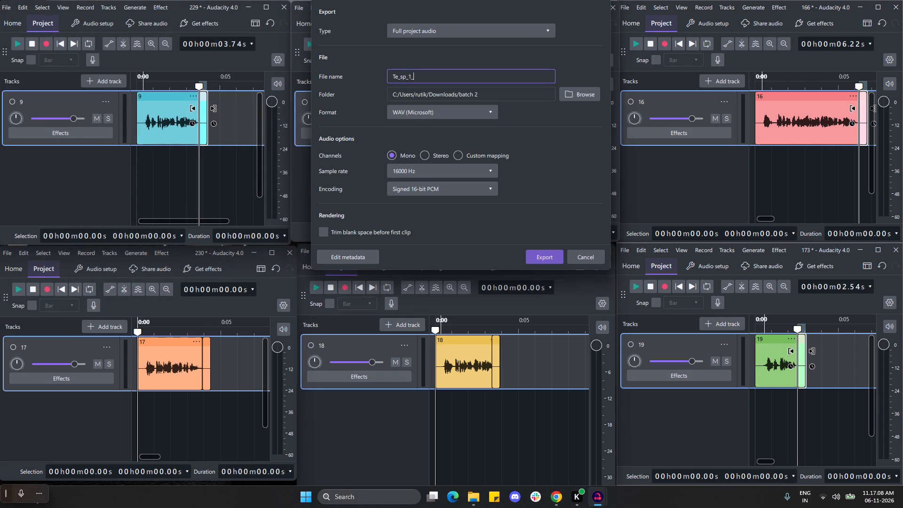
pyautogui.hotkey('ctrl', 'v')
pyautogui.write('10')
pyautogui.click(547, 260)
# Export the audio of clip 16 in project 166 as WAV file Te_sp_1_16 into the batch 2 folder.
pyautogui.click(627, 8)
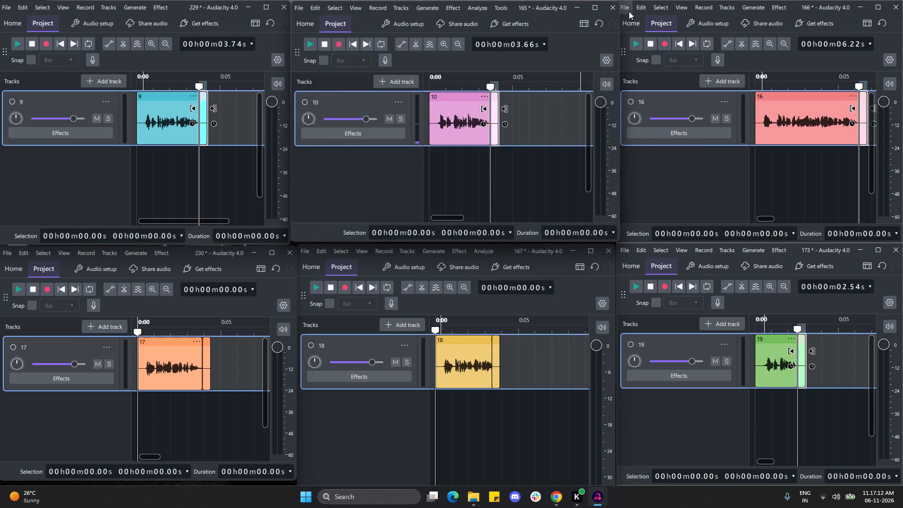
pyautogui.click(663, 148)
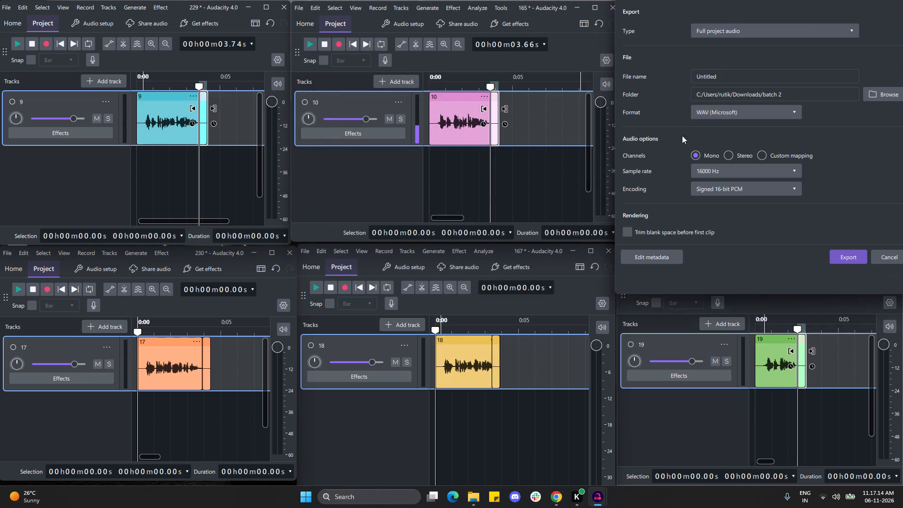
pyautogui.doubleClick(725, 74)
pyautogui.hotkey('ctrl', 'v')
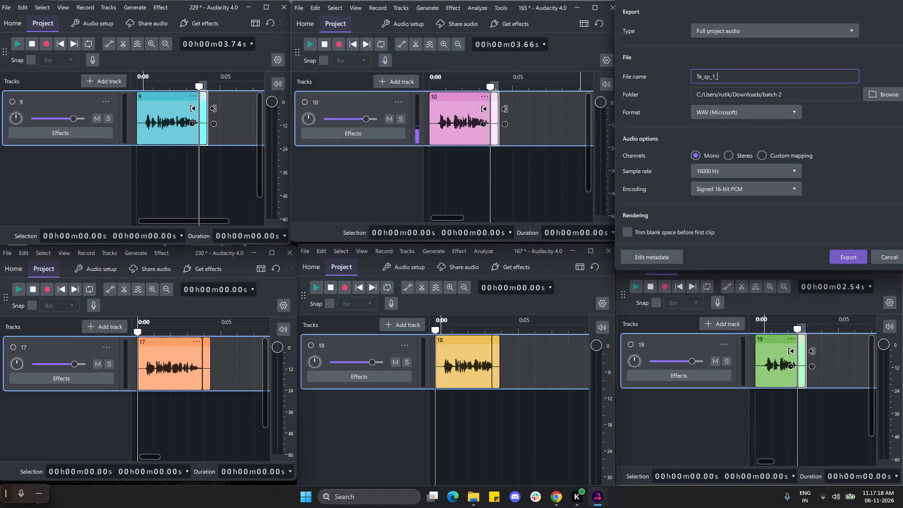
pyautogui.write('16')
pyautogui.click(852, 257)
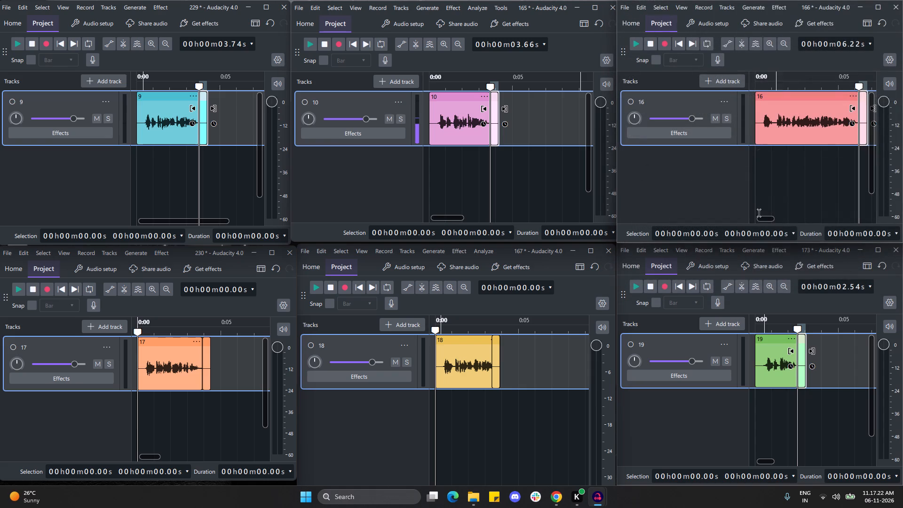
# Export project 230's audio as a WAV file named Te_sp_1_17 in the batch 2 folder.
pyautogui.click(6, 256)
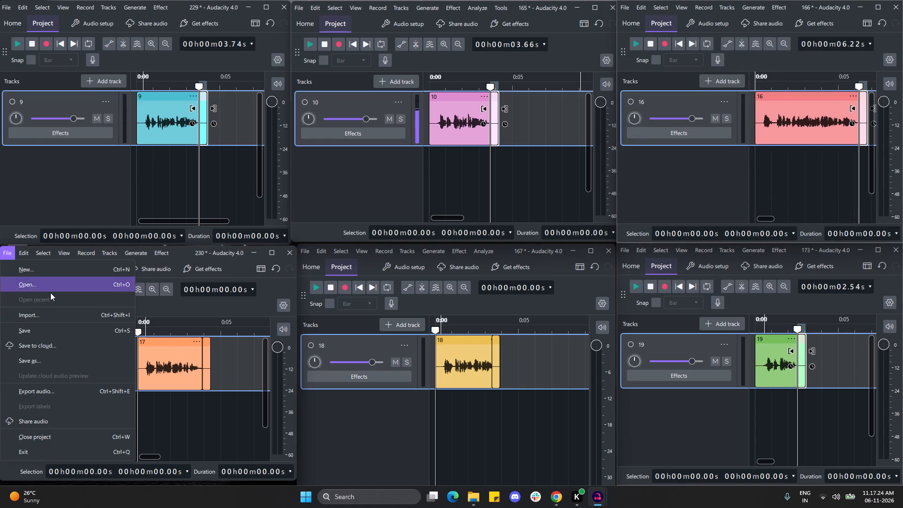
pyautogui.click(51, 390)
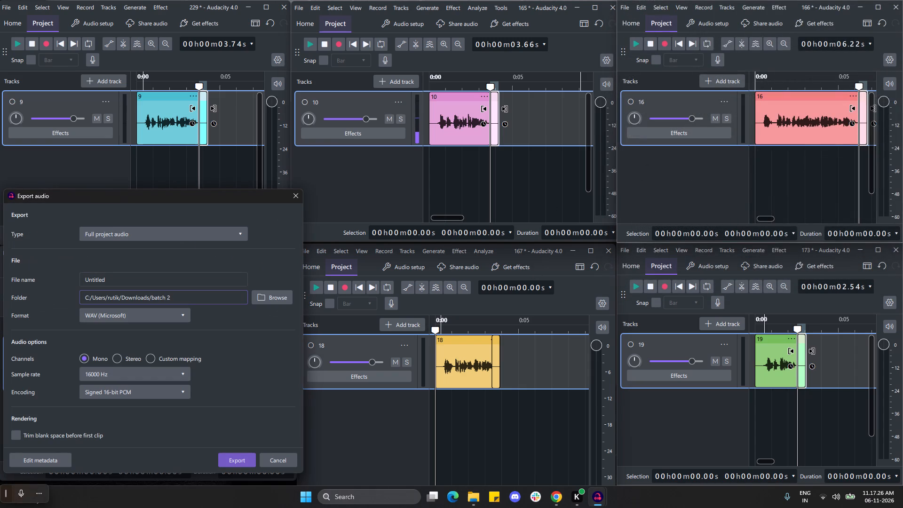
pyautogui.doubleClick(121, 280)
pyautogui.hotkey('ctrl', 'v')
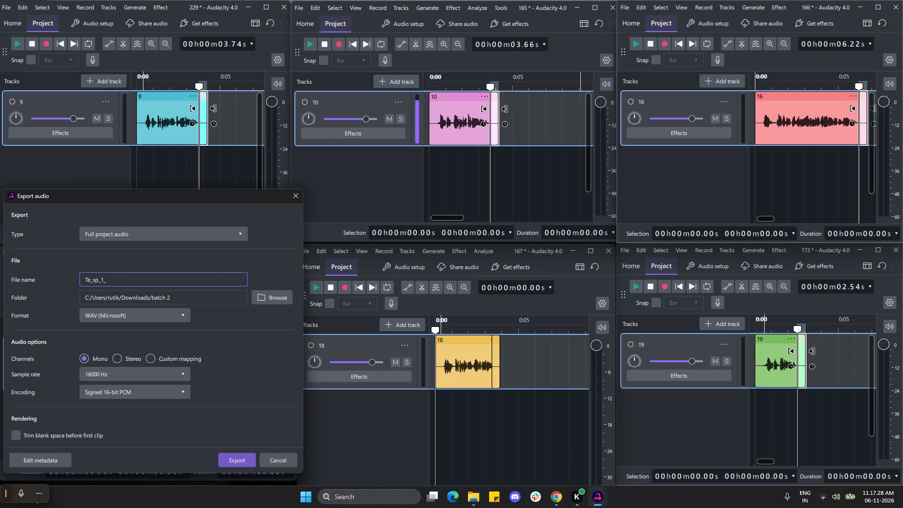
pyautogui.write('17')
pyautogui.click(231, 460)
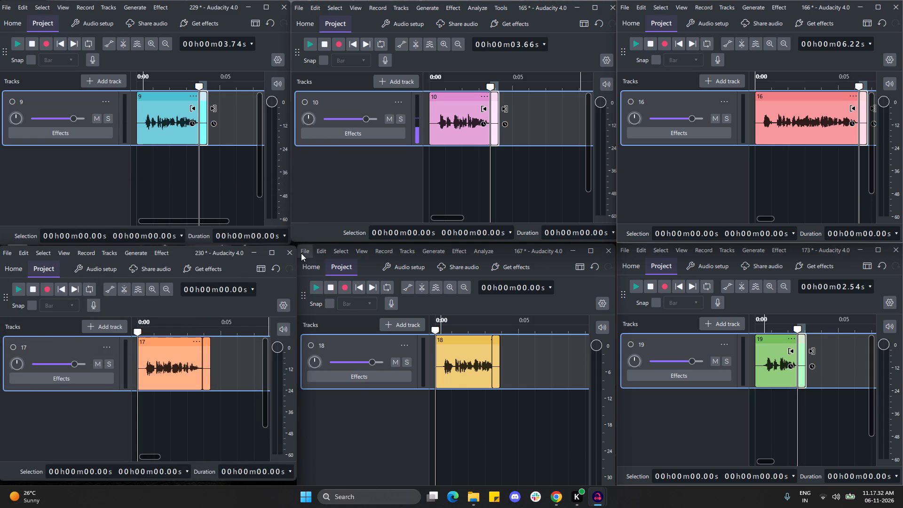
# Export project 167's audio as a WAV file named Te_sp_1_18 in the batch 2 folder.
pyautogui.click(301, 253)
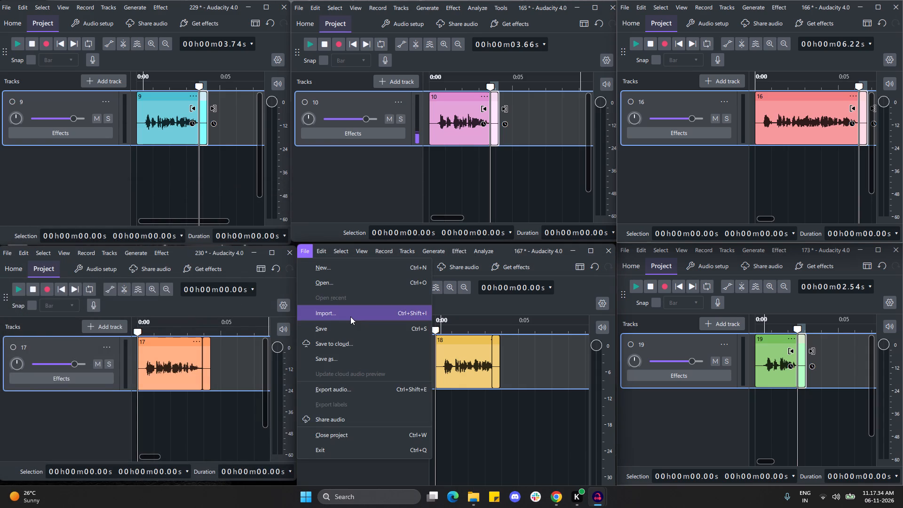
pyautogui.click(344, 389)
pyautogui.doubleClick(439, 279)
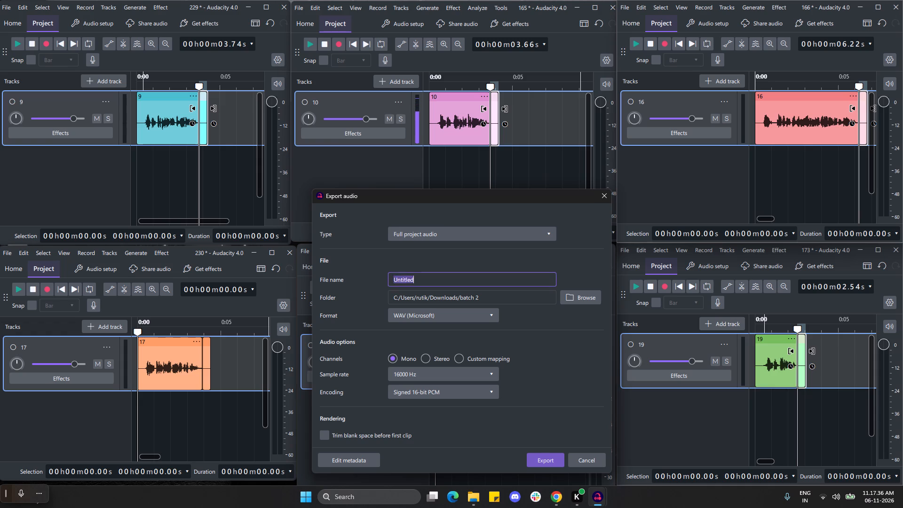
pyautogui.hotkey('ctrl', 'v')
pyautogui.write('18')
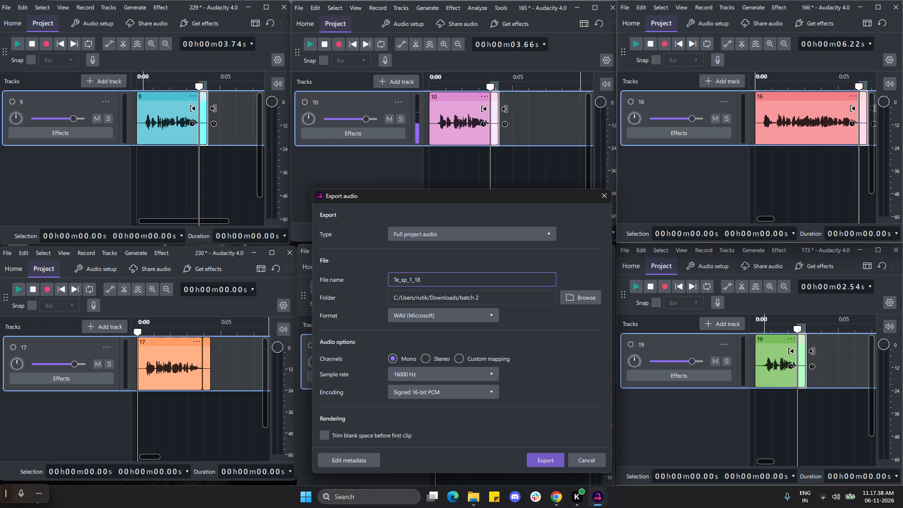
pyautogui.click(551, 460)
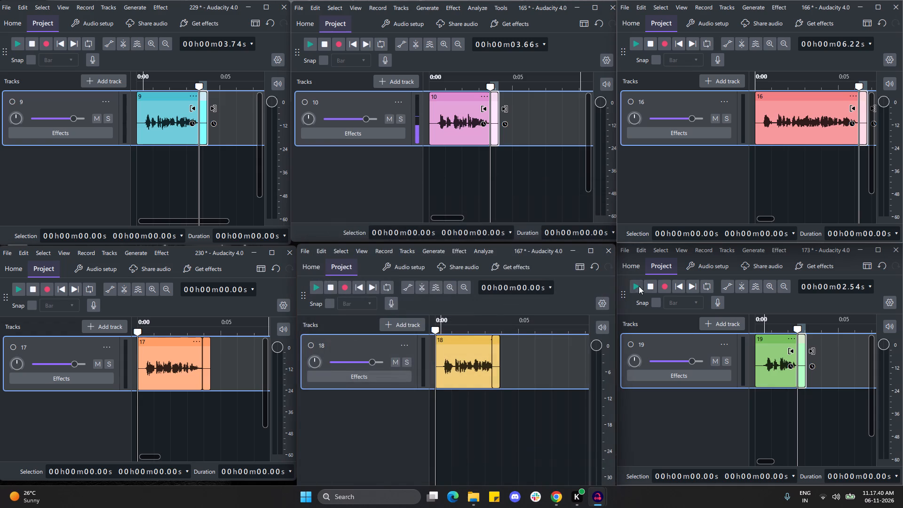
# Export project 173's audio as a WAV file named Te_sp_1_19 in the batch 2 folder.
pyautogui.click(629, 248)
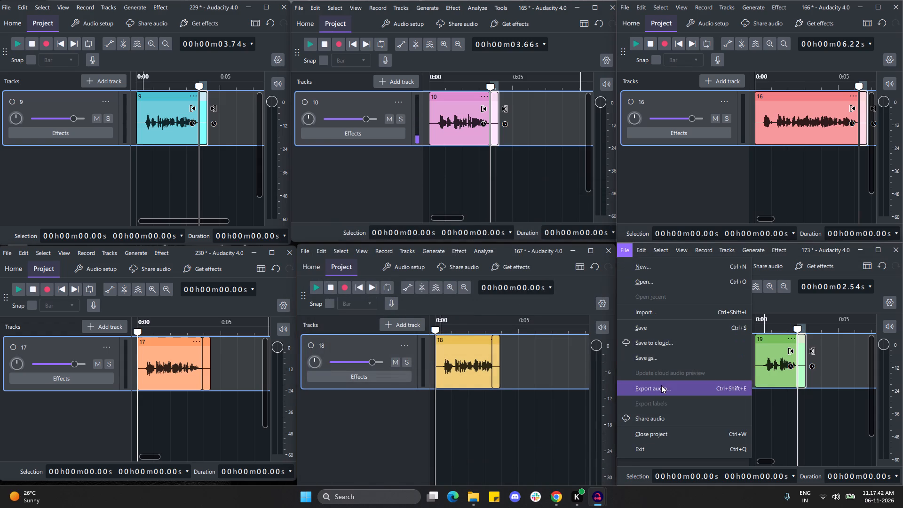
pyautogui.click(661, 385)
pyautogui.click(748, 283)
pyautogui.hotkey('ctrl', 'v')
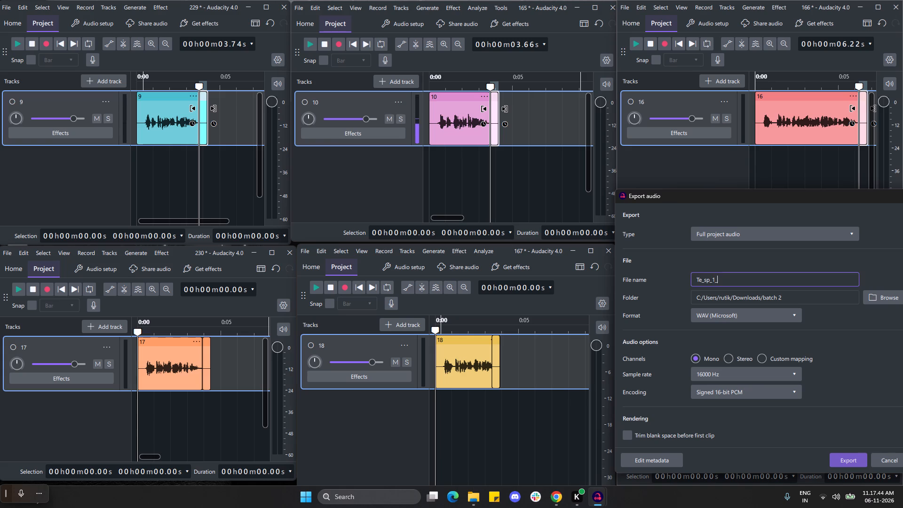
pyautogui.write('19')
pyautogui.click(845, 462)
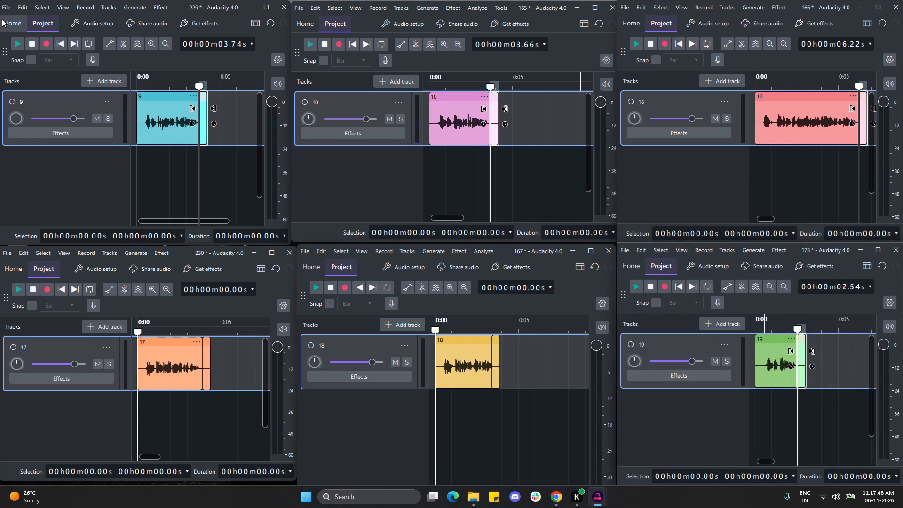
# Delete track 9 from project 229 and track 17 from project 230.
pyautogui.click(114, 99)
pyautogui.click(110, 100)
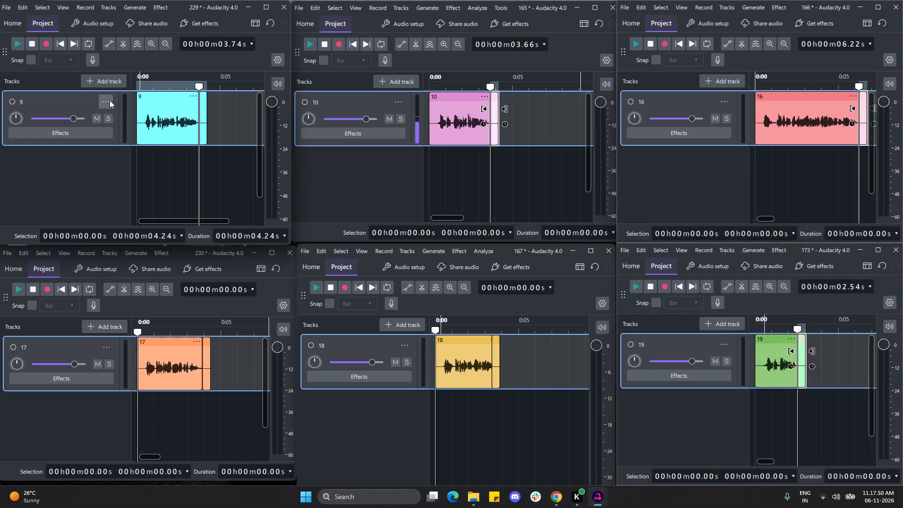
pyautogui.click(135, 152)
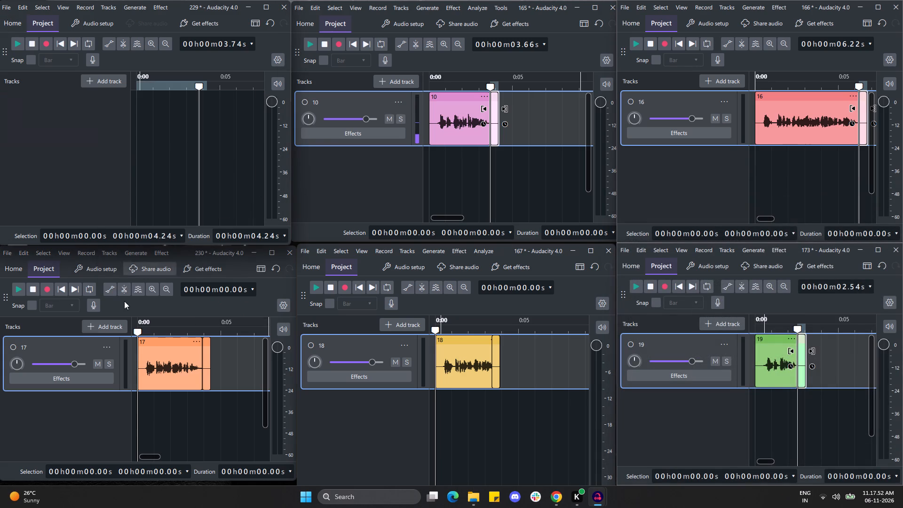
pyautogui.click(111, 348)
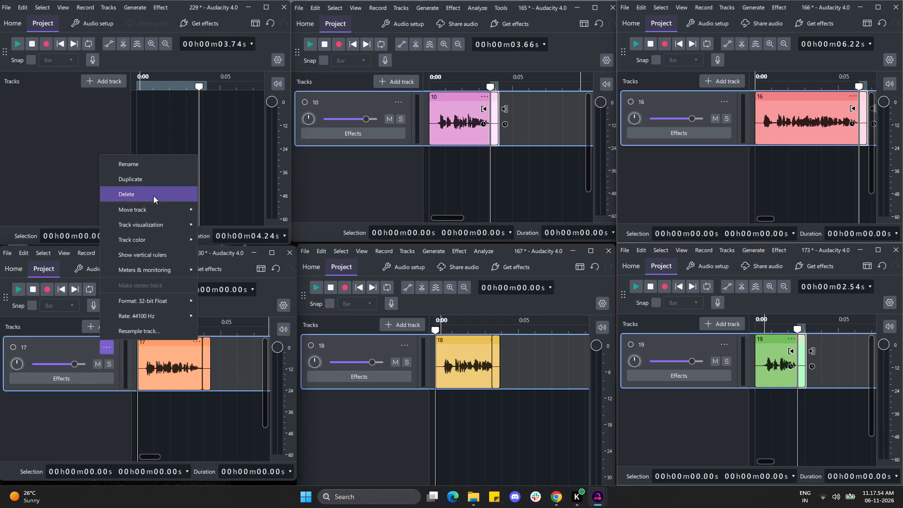
pyautogui.click(153, 194)
# Delete track 18 from project 167 and track 10 from project 165.
pyautogui.click(404, 349)
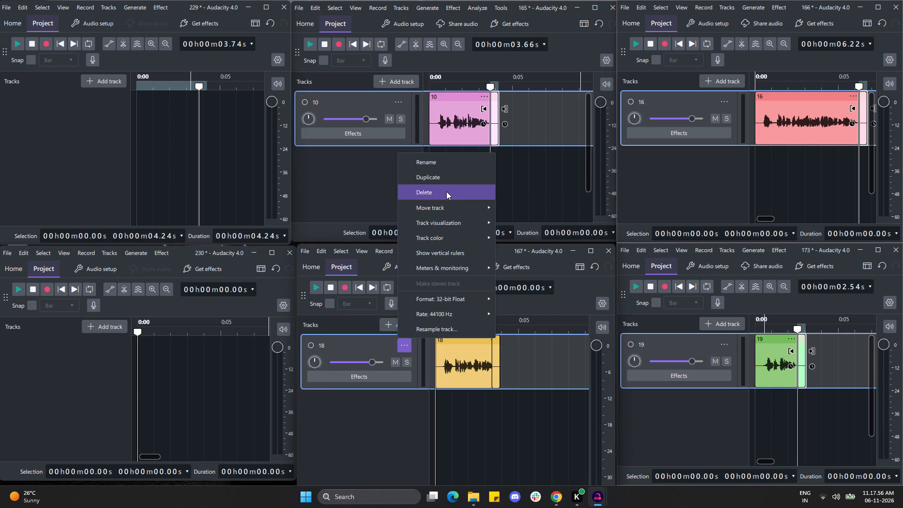
pyautogui.click(446, 191)
pyautogui.click(403, 100)
pyautogui.click(453, 151)
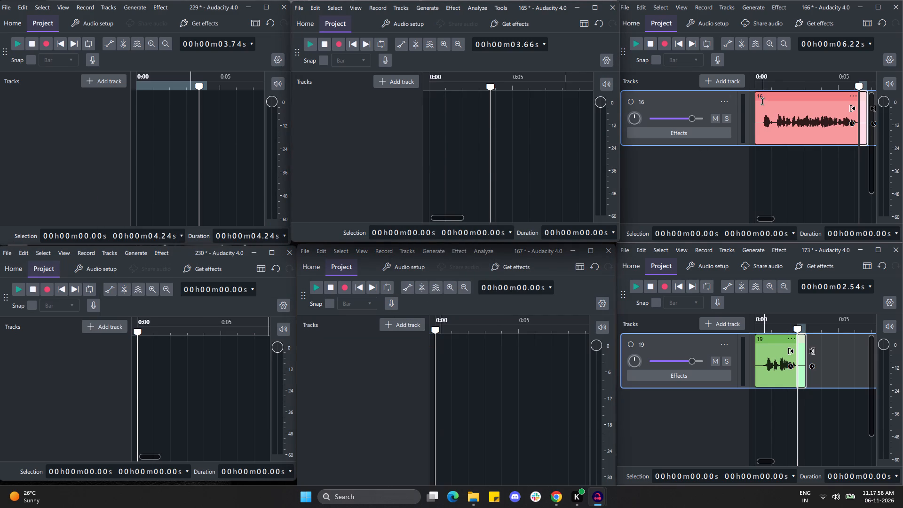
# Delete track 16 from project 166 and track 19 from project 173.
pyautogui.click(721, 101)
pyautogui.click(744, 147)
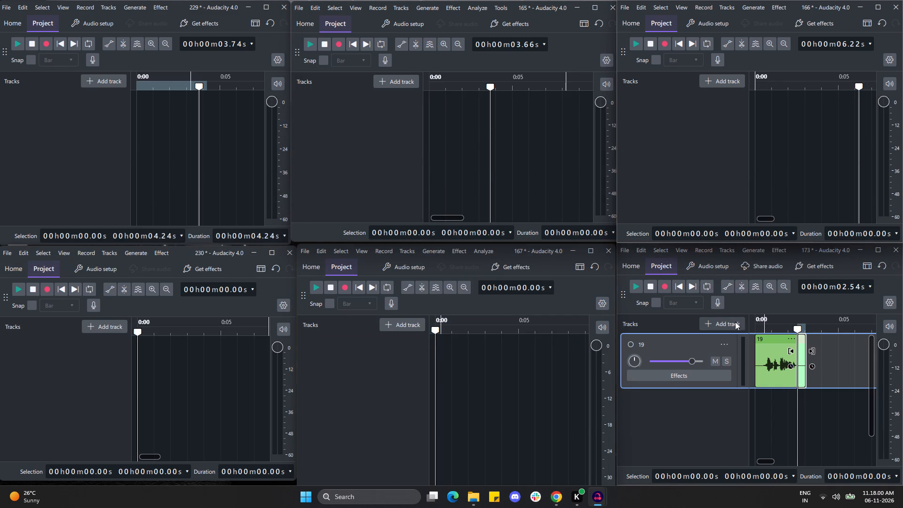
pyautogui.click(725, 349)
pyautogui.click(732, 193)
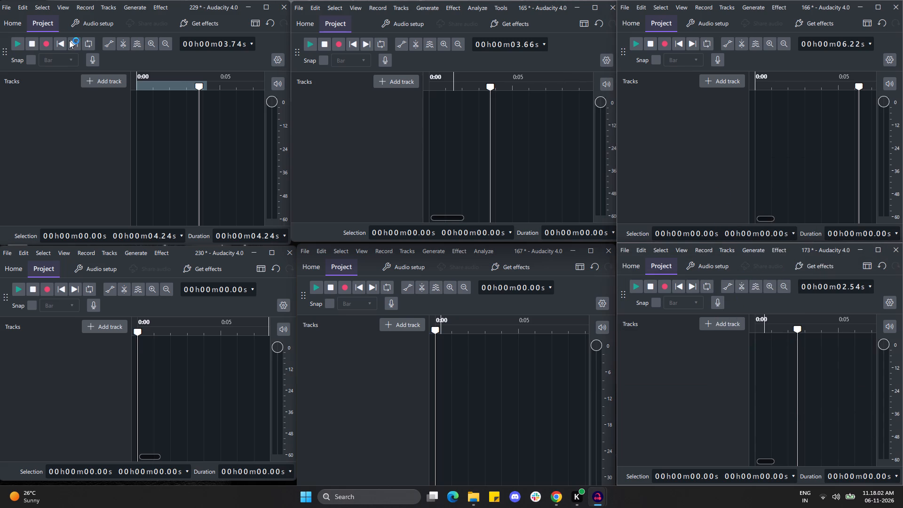
# Import 20.mp3 from the Rutik folder in Downloads into project 229.
pyautogui.click(6, 10)
pyautogui.click(41, 69)
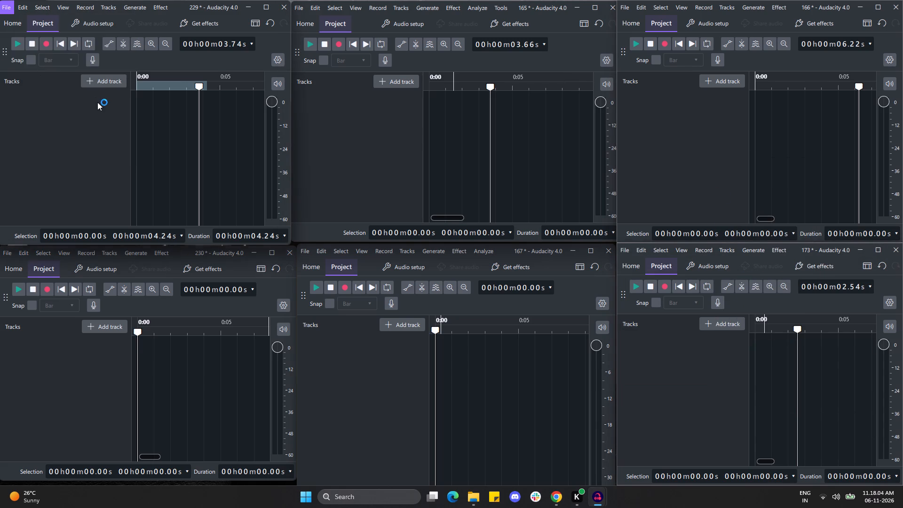
pyautogui.scroll(-5, 142, 160)
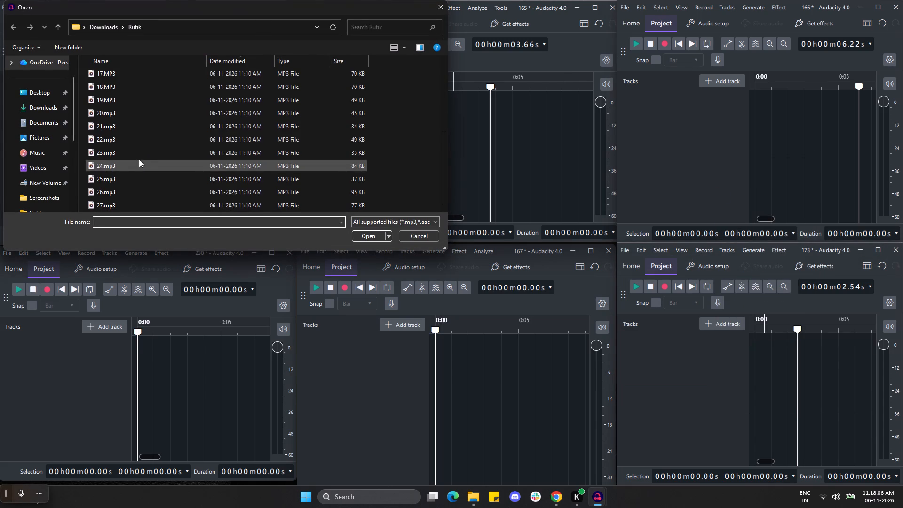
pyautogui.click(134, 112)
pyautogui.click(364, 236)
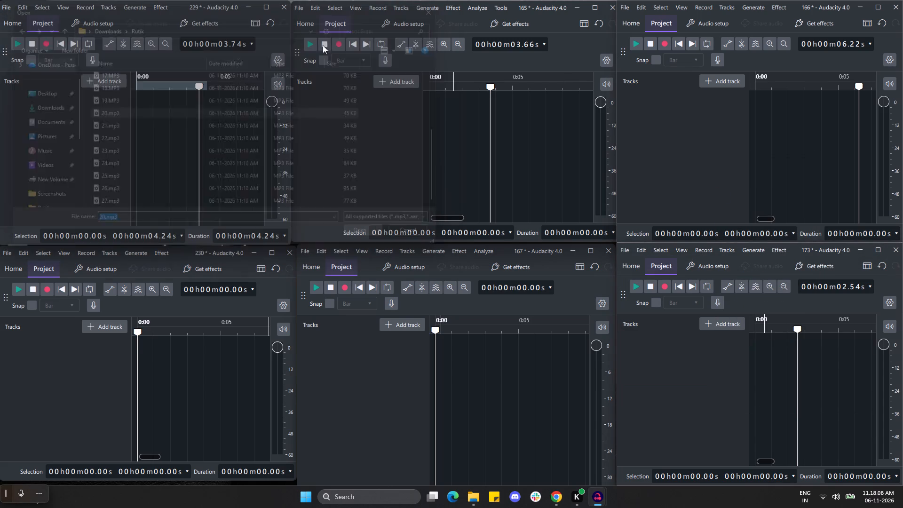
# Import 21.mp3 from the Rutik folder into project 165.
pyautogui.click(296, 5)
pyautogui.click(299, 9)
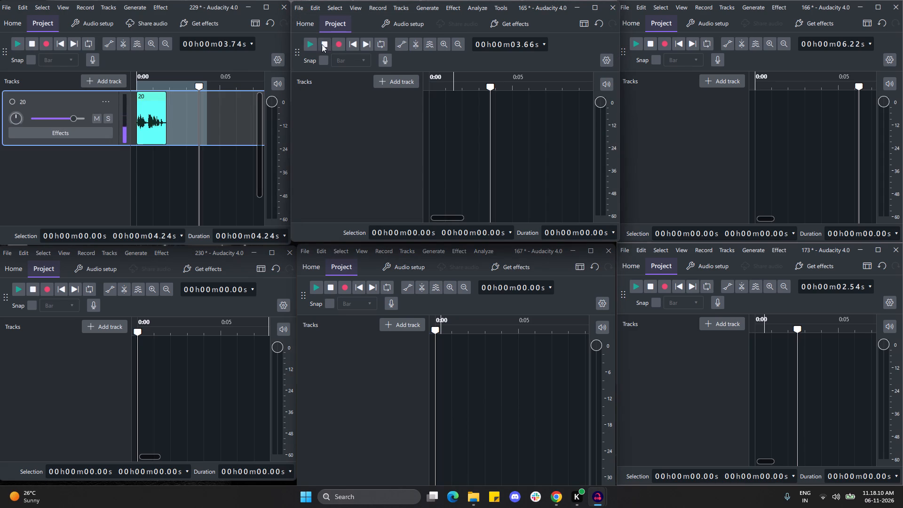
pyautogui.click(298, 9)
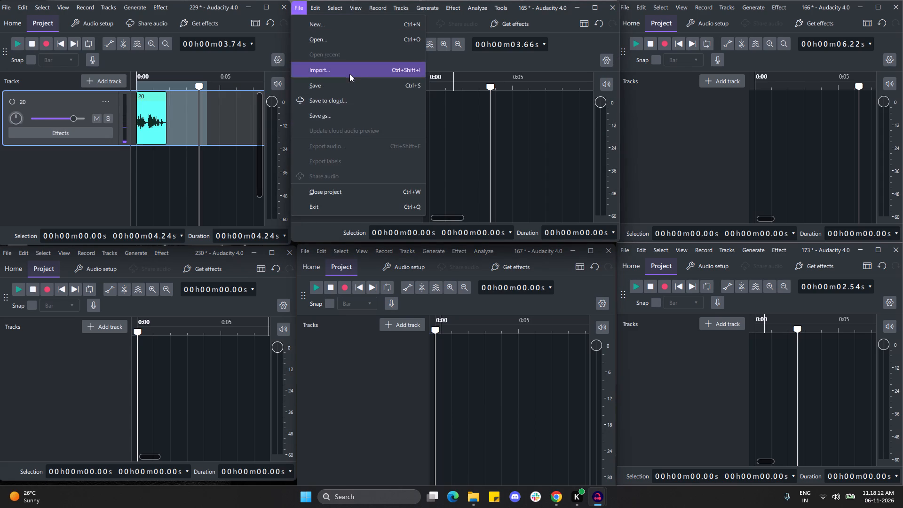
pyautogui.click(350, 73)
pyautogui.scroll(-1, 438, 217)
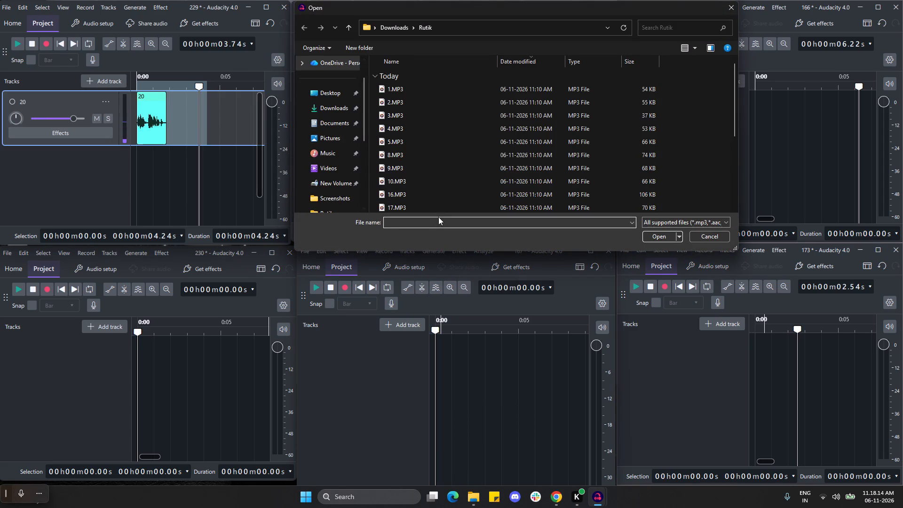
pyautogui.scroll(-2, 438, 198)
pyautogui.click(424, 126)
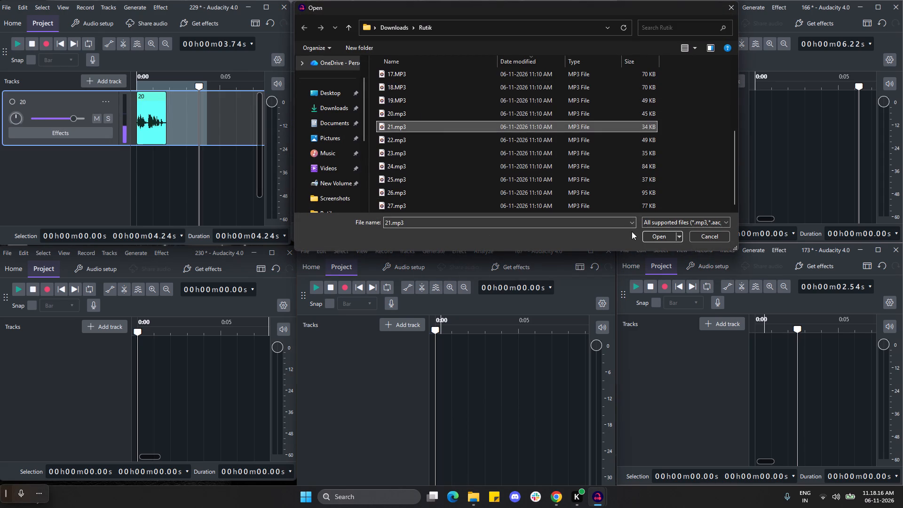
pyautogui.click(649, 234)
# Import 22.mp3 from the Rutik folder into project 166.
pyautogui.click(625, 8)
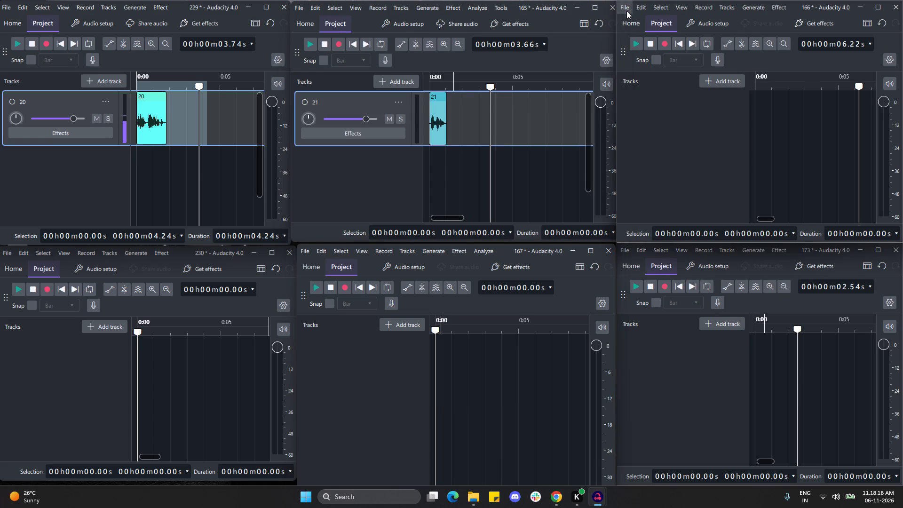
pyautogui.click(669, 73)
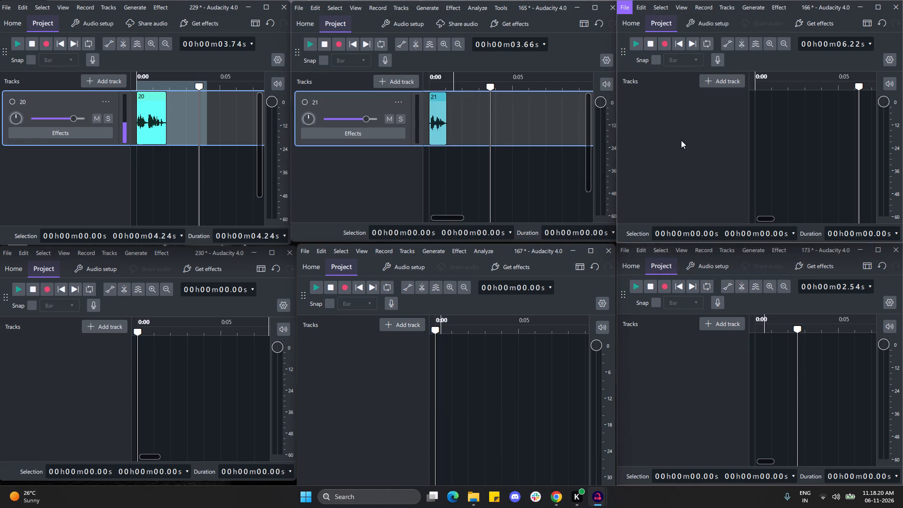
pyautogui.scroll(-3, 680, 146)
pyautogui.click(583, 143)
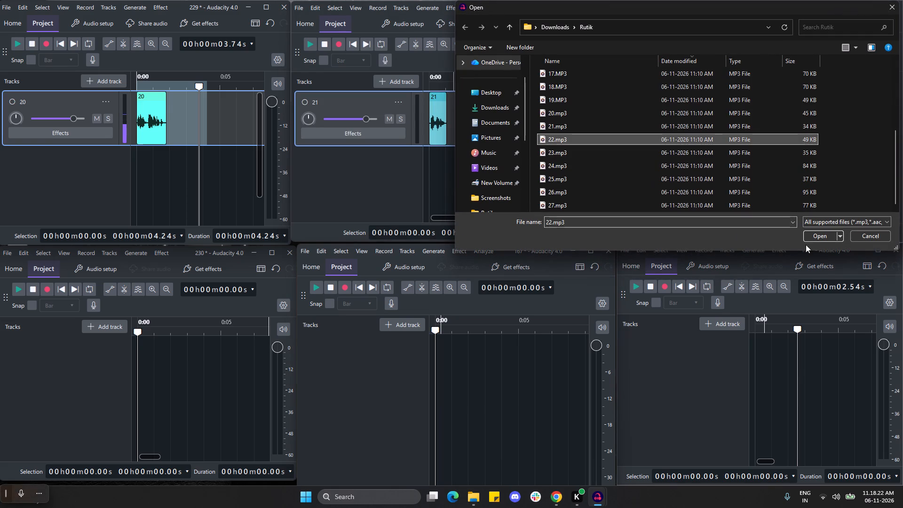
pyautogui.click(821, 236)
# Import 23.mp3 from the Rutik folder into project 230.
pyautogui.click(10, 253)
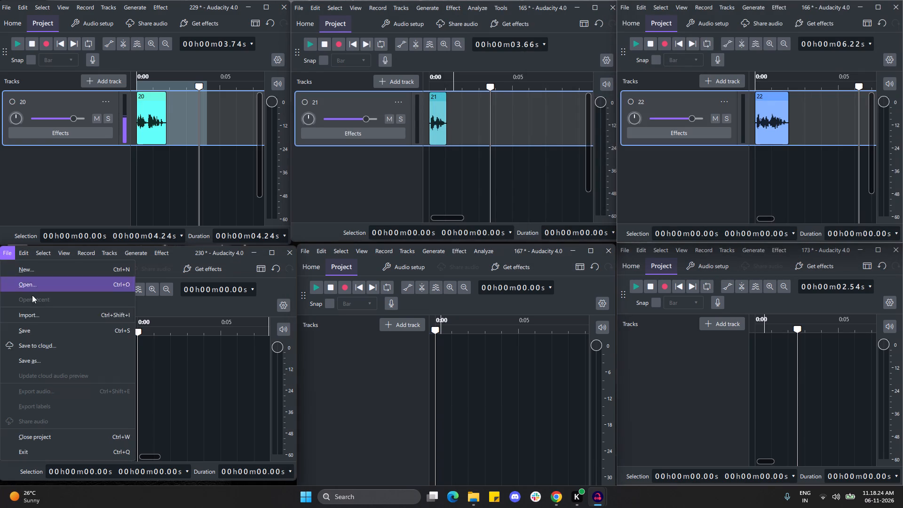
pyautogui.click(63, 317)
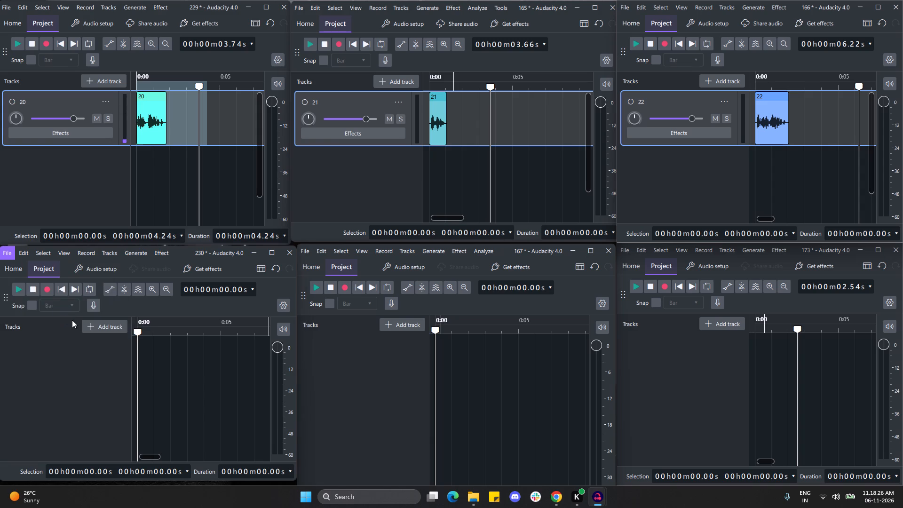
pyautogui.scroll(-4, 155, 349)
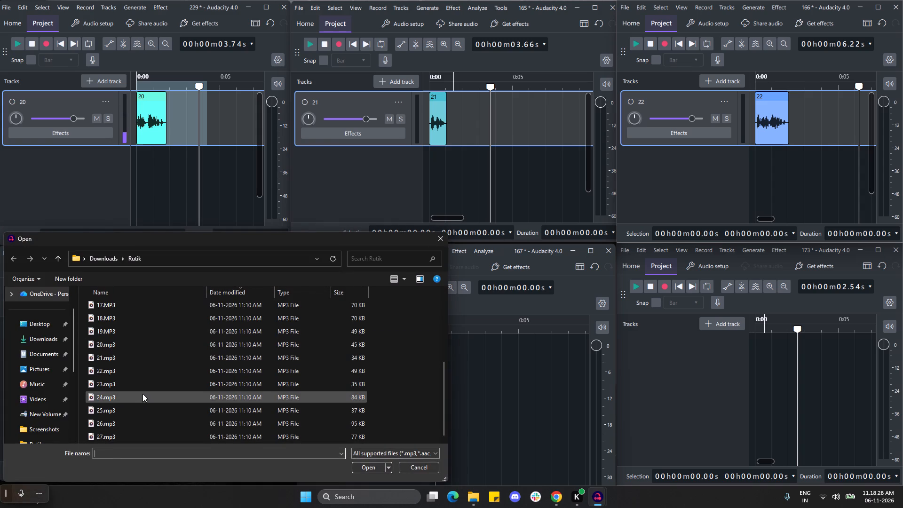
pyautogui.click(143, 389)
pyautogui.click(370, 468)
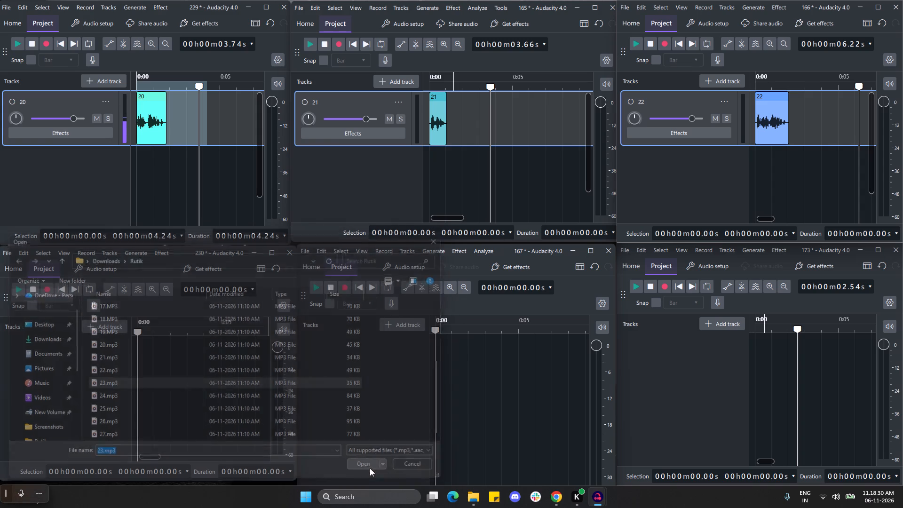
# Import 24.mp3 from the Rutik folder into project 167.
pyautogui.click(305, 248)
pyautogui.click(345, 319)
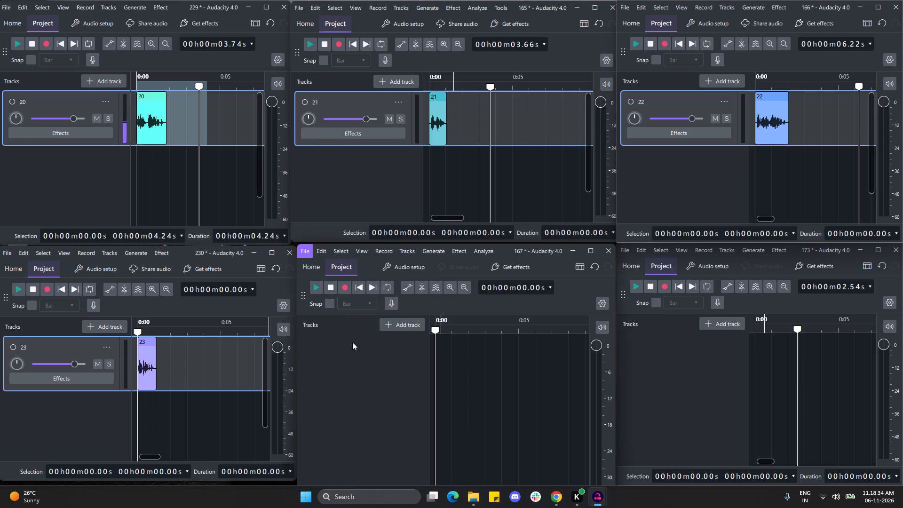
pyautogui.scroll(-5, 369, 388)
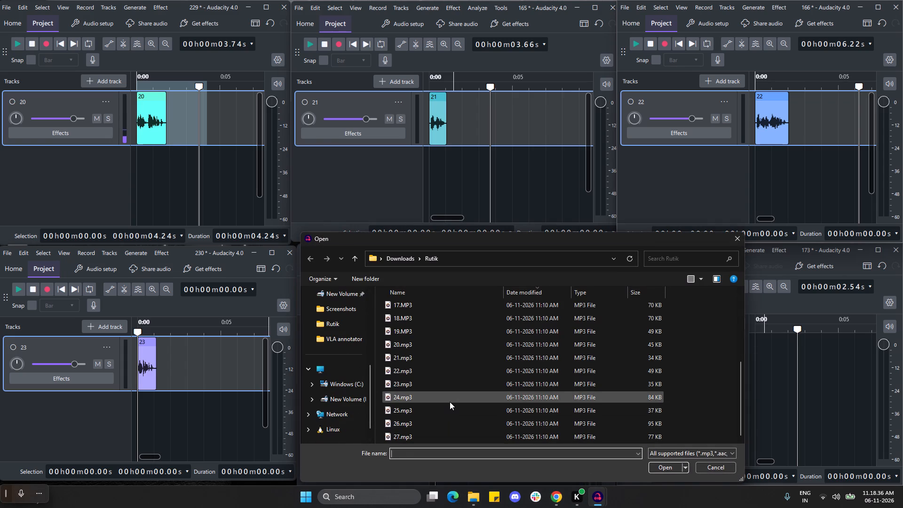
pyautogui.click(450, 401)
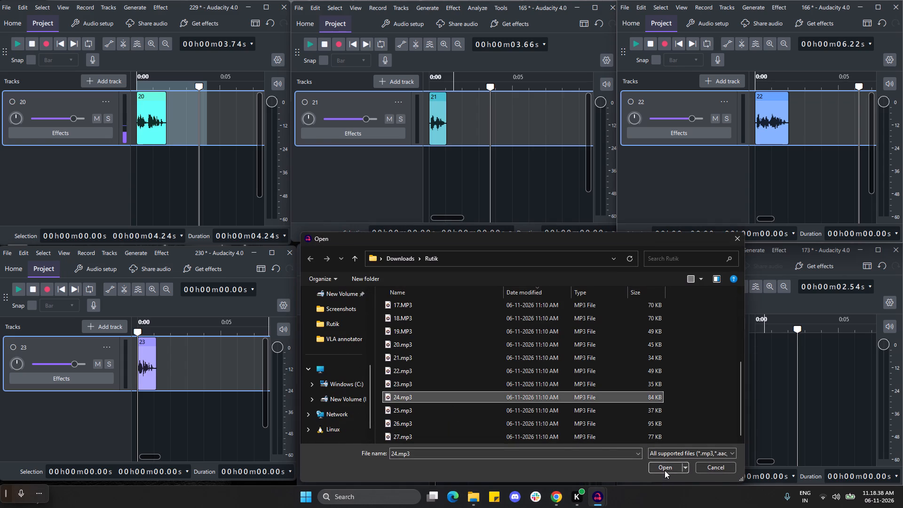
pyautogui.click(665, 468)
# Import 25.mp3 from the Rutik folder into project 173.
pyautogui.click(625, 252)
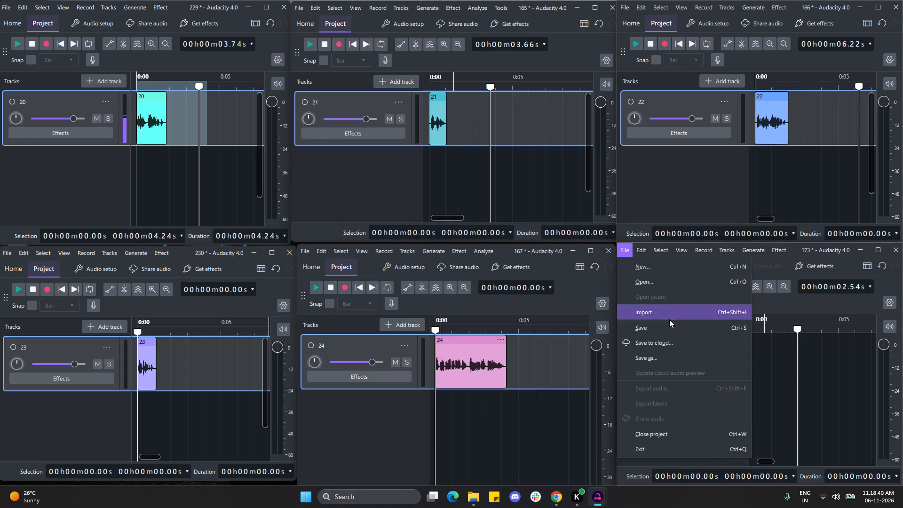
pyautogui.click(666, 316)
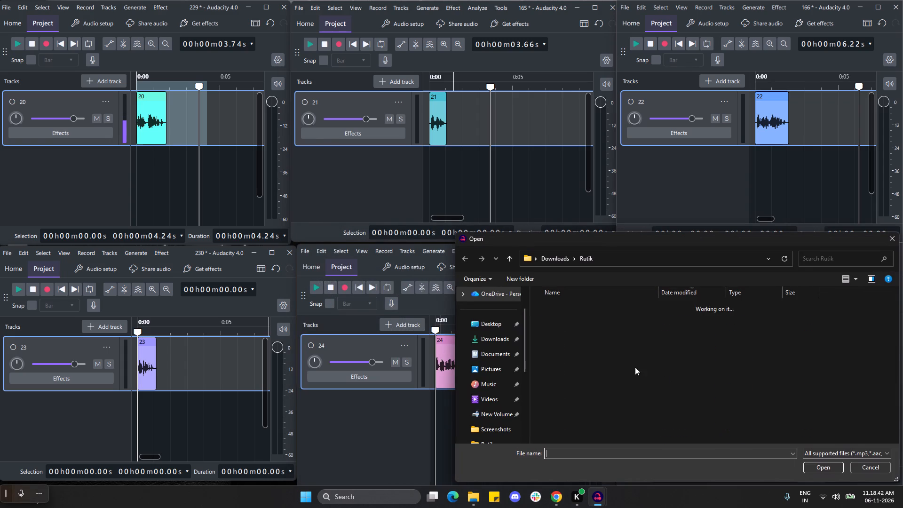
pyautogui.scroll(-7, 631, 366)
pyautogui.click(606, 413)
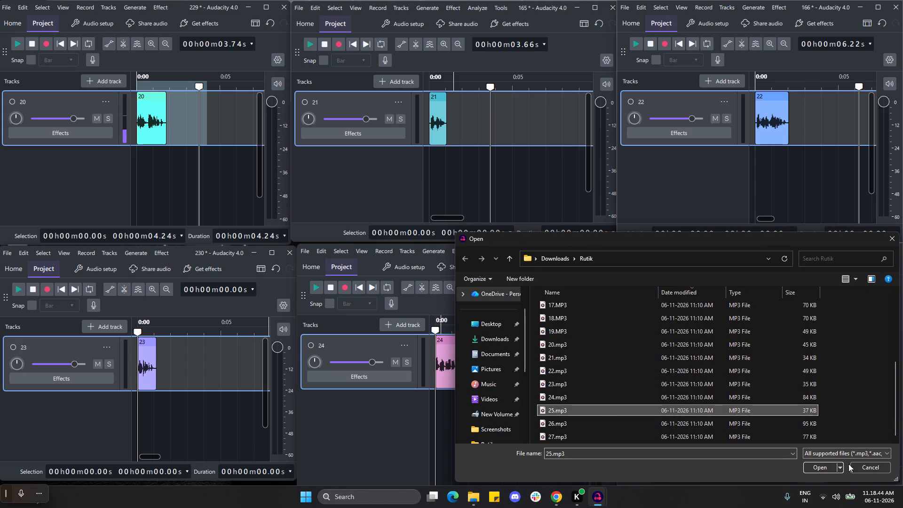
pyautogui.click(831, 466)
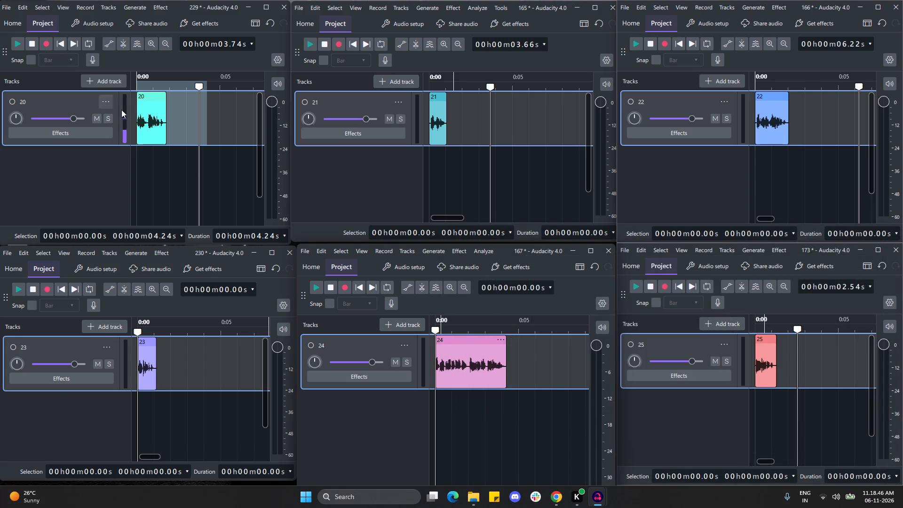
# Generate 0.5 s of silence at the end of clip 20 in project 229.
pyautogui.click(166, 119)
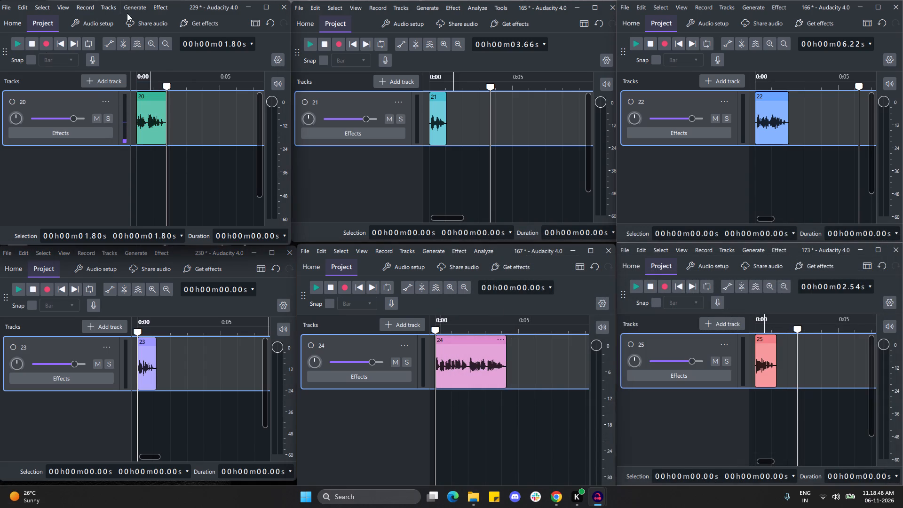
pyautogui.click(125, 10)
pyautogui.click(151, 88)
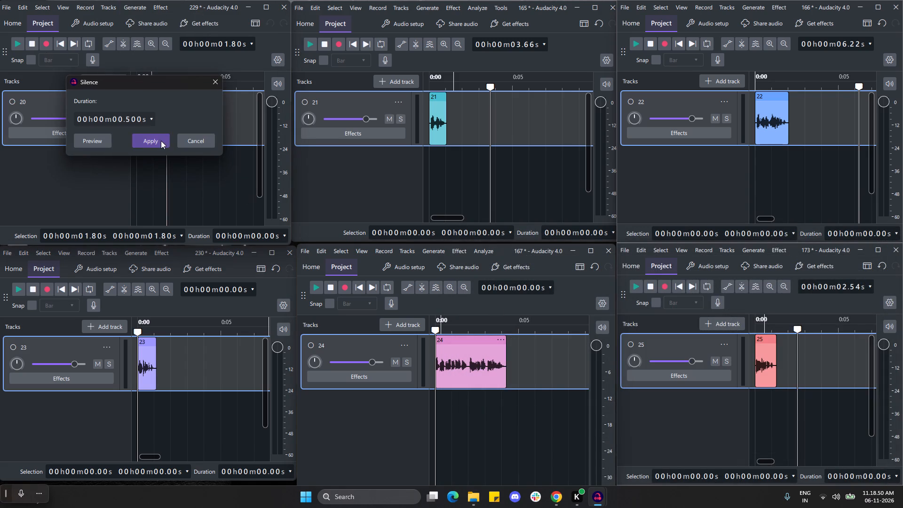
pyautogui.click(161, 141)
# Open the Silence generator at the start of clip 20 in project 229.
pyautogui.click(138, 121)
pyautogui.click(129, 2)
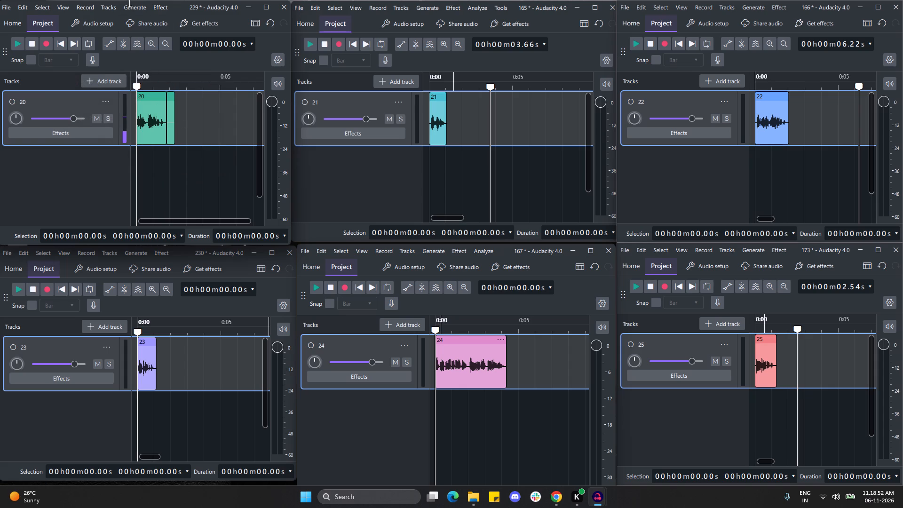
pyautogui.click(129, 6)
pyautogui.click(141, 89)
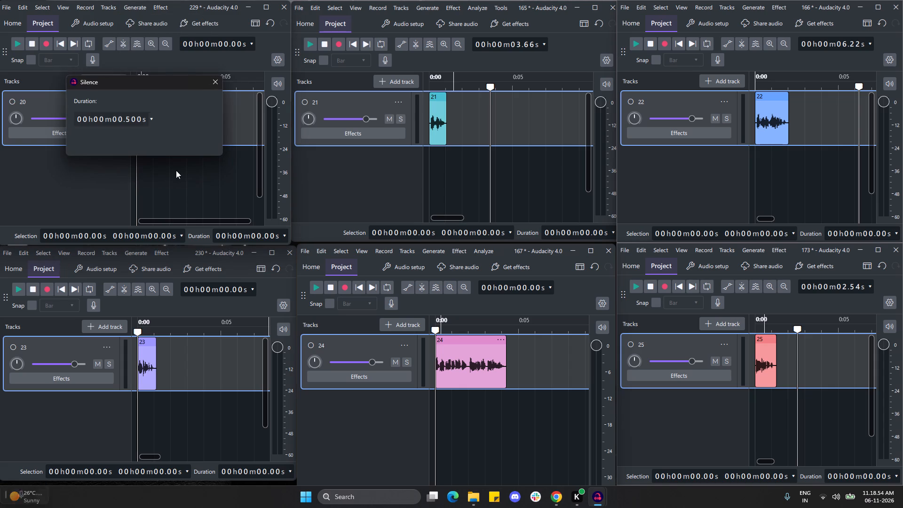
# Generate 0.5 s of silence at the start of clip 20 in project 229.
pyautogui.click(157, 144)
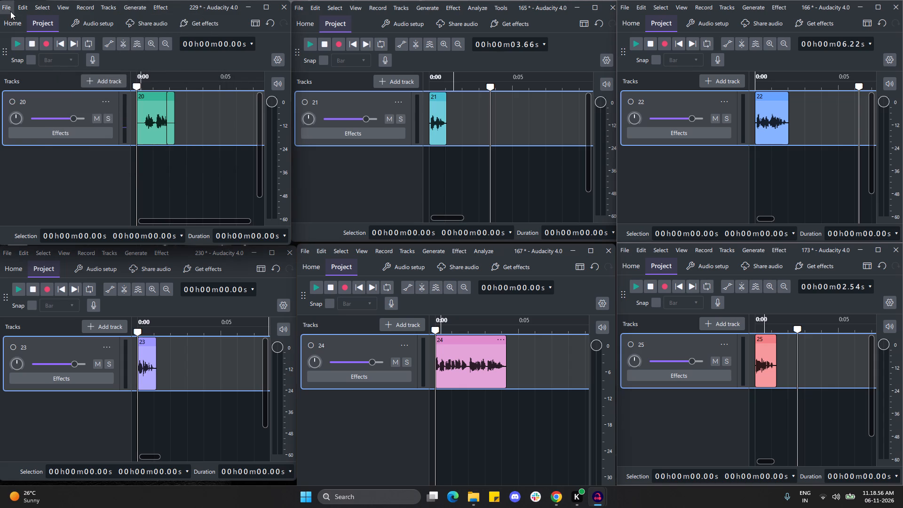
# Export the project 229 audio as a WAV file named Te_sp_1_20 into the batch 2 folder.
pyautogui.click(10, 11)
pyautogui.click(47, 152)
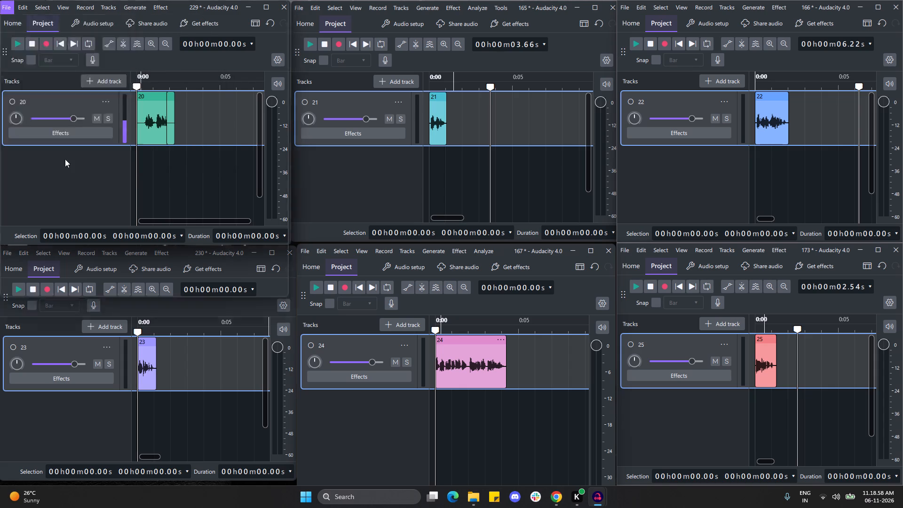
pyautogui.doubleClick(133, 78)
pyautogui.hotkey('ctrl', 'v')
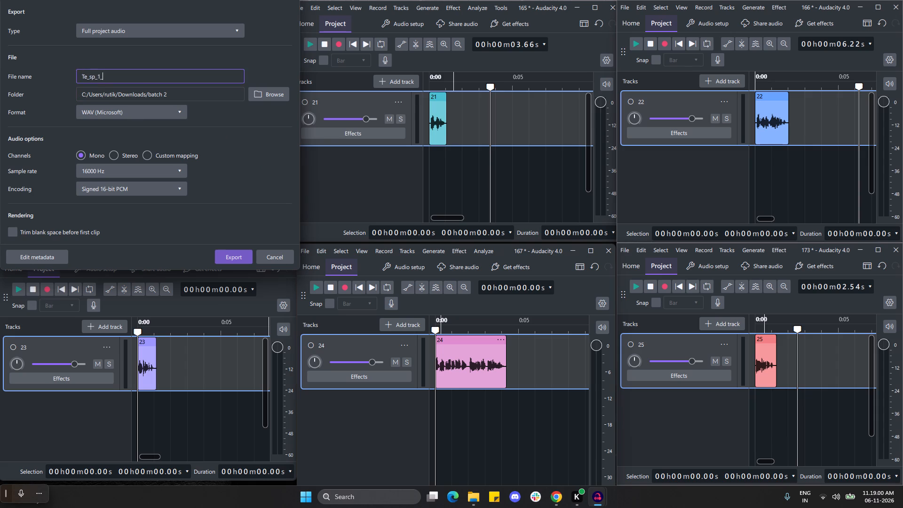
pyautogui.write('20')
pyautogui.click(231, 260)
# Delete track 20 from project 229.
pyautogui.click(104, 103)
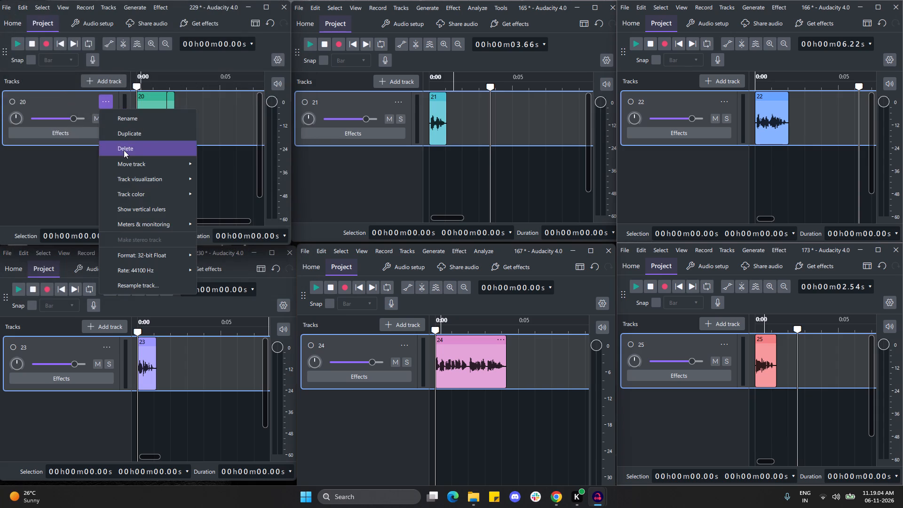
pyautogui.click(133, 151)
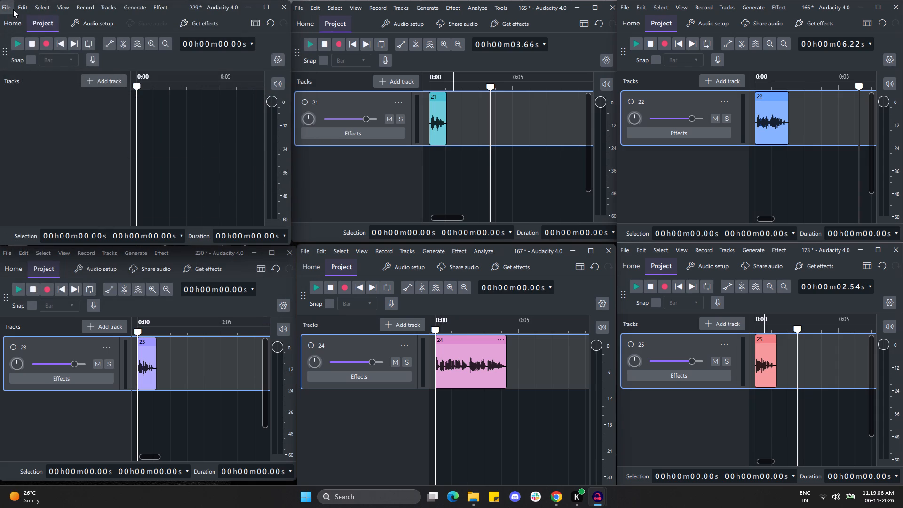
# Import 26.mp3 from the Rutik folder into project 229.
pyautogui.click(13, 9)
pyautogui.click(54, 68)
pyautogui.scroll(-8, 193, 153)
pyautogui.click(156, 191)
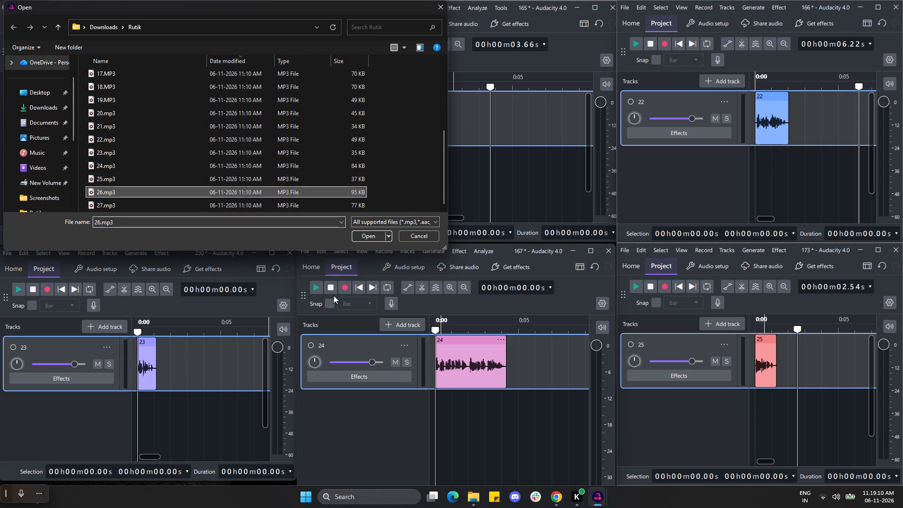
# Import the selected 26.mp3 from the Rutik folder into project 229.
pyautogui.click(364, 241)
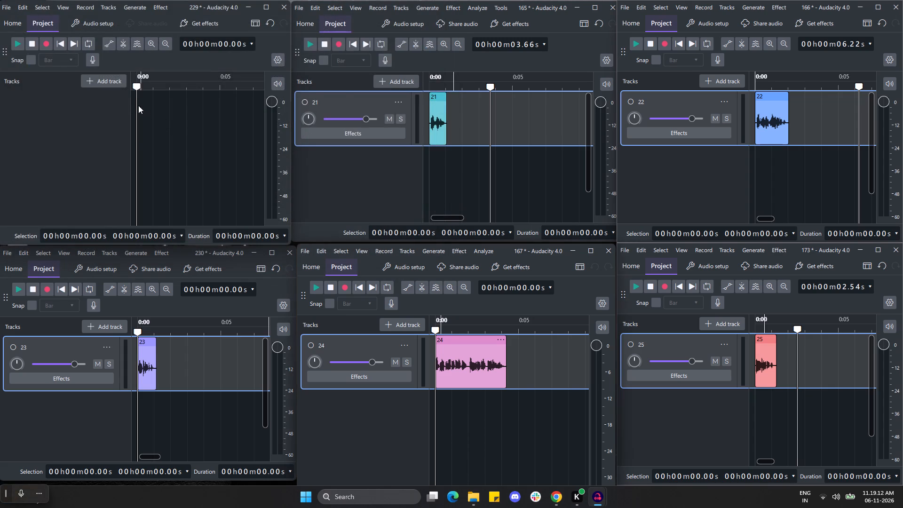
# Generate 0.5 s of silence at both the end and the start of clip 21 in project 165.
pyautogui.click(445, 118)
pyautogui.click(430, 11)
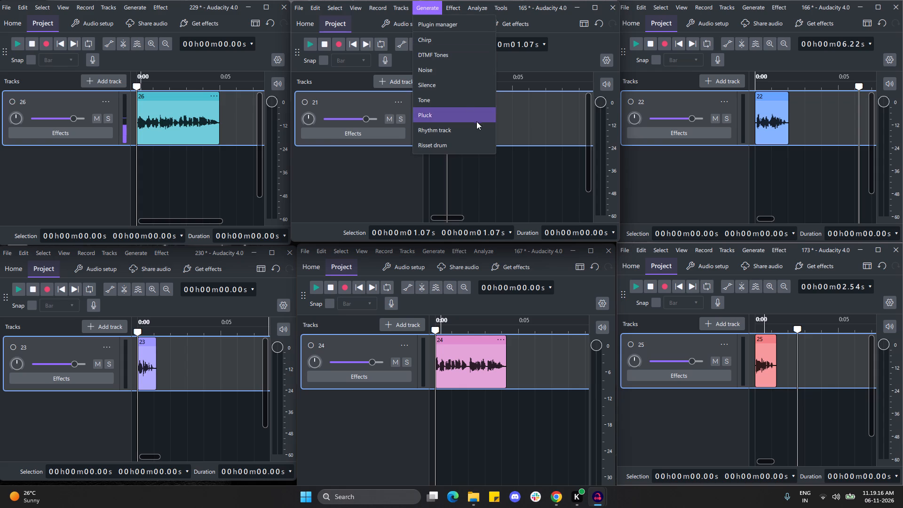
pyautogui.click(451, 85)
pyautogui.click(466, 141)
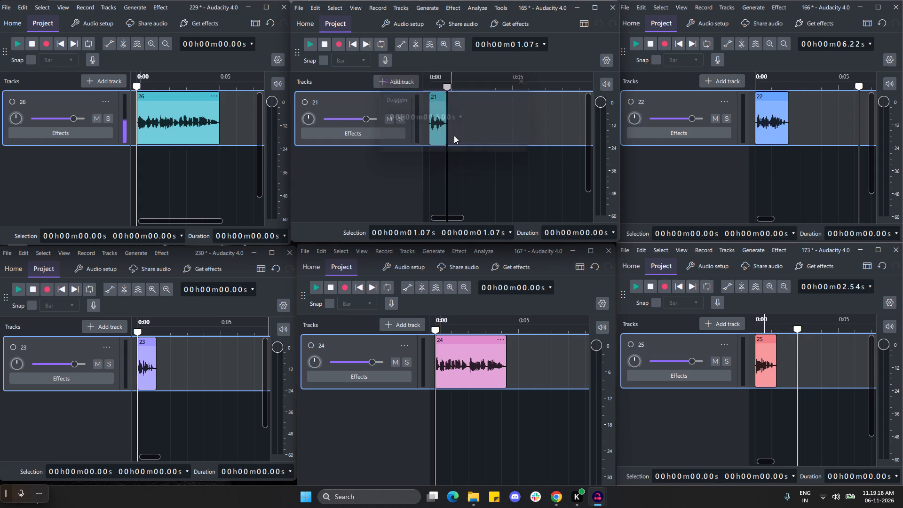
pyautogui.click(430, 120)
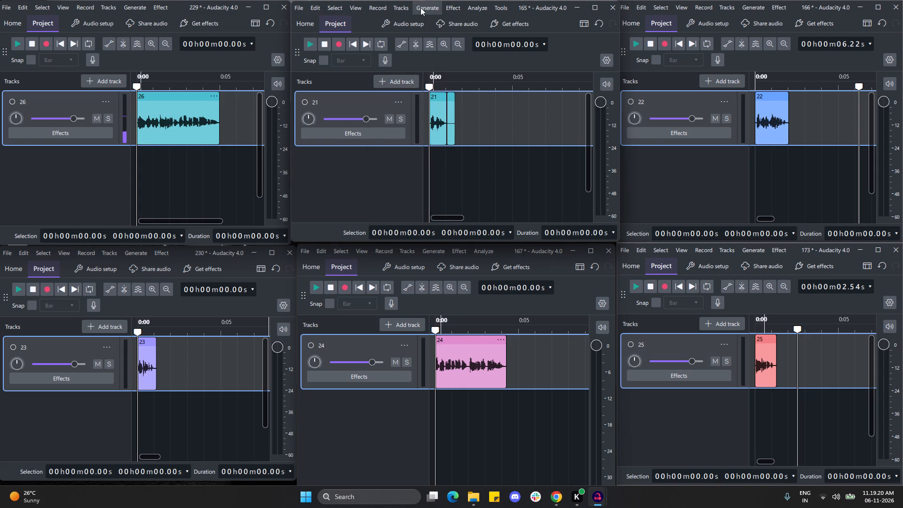
pyautogui.click(421, 7)
pyautogui.click(442, 90)
pyautogui.click(462, 138)
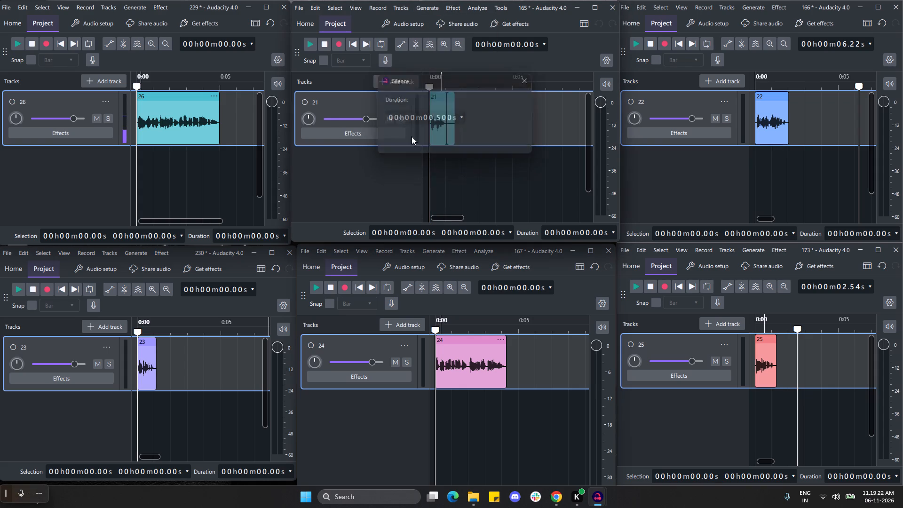
# Generate 0.5 s of silence at both the start and the end of clip 26 in project 229.
pyautogui.click(129, 5)
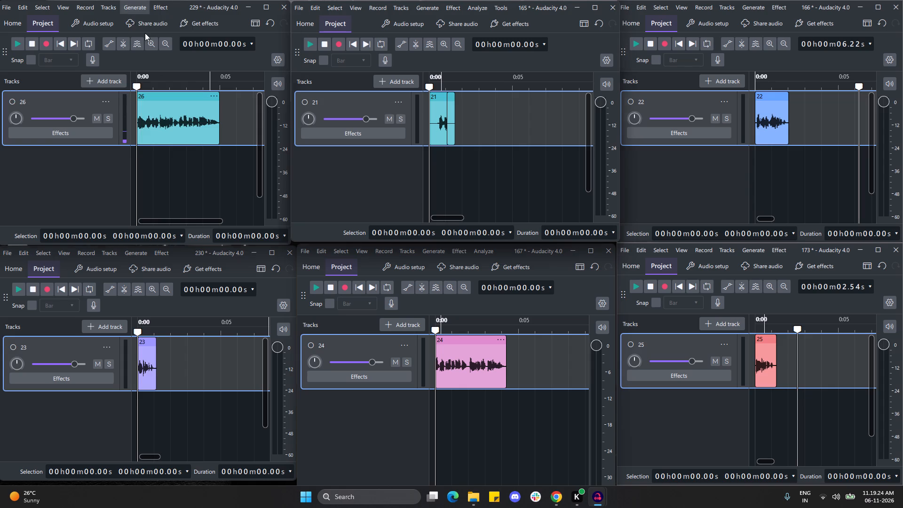
pyautogui.click(150, 79)
pyautogui.click(155, 138)
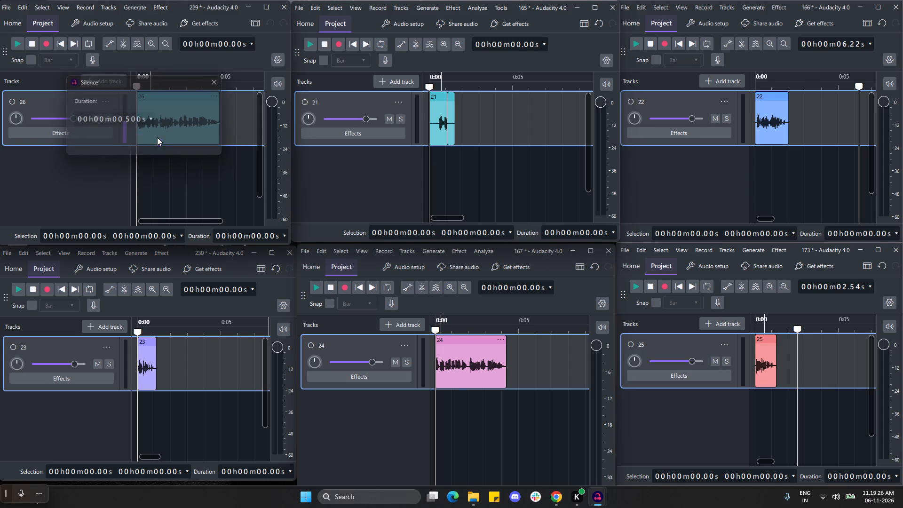
pyautogui.click(227, 120)
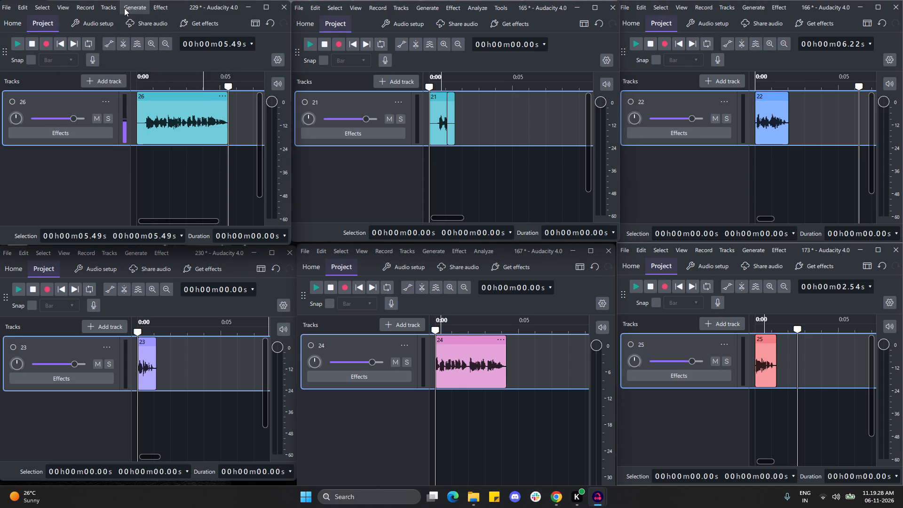
pyautogui.click(124, 8)
pyautogui.click(162, 79)
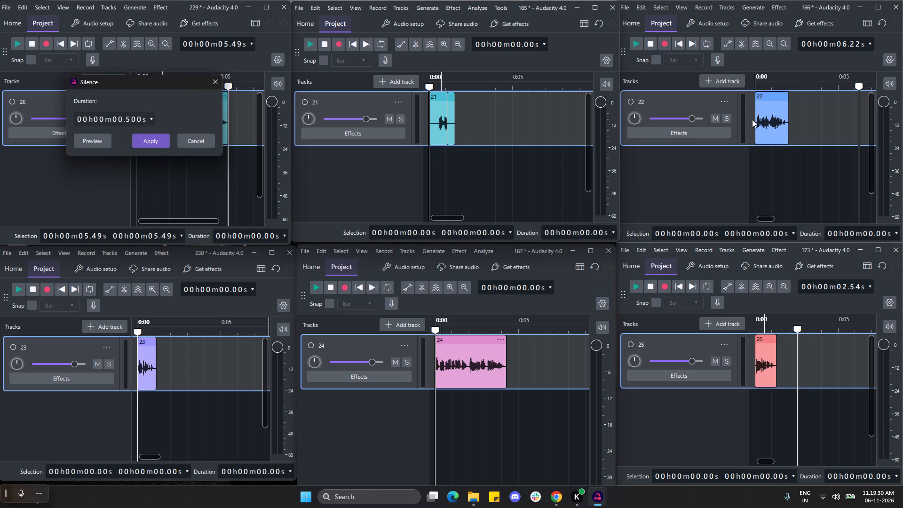
pyautogui.click(145, 141)
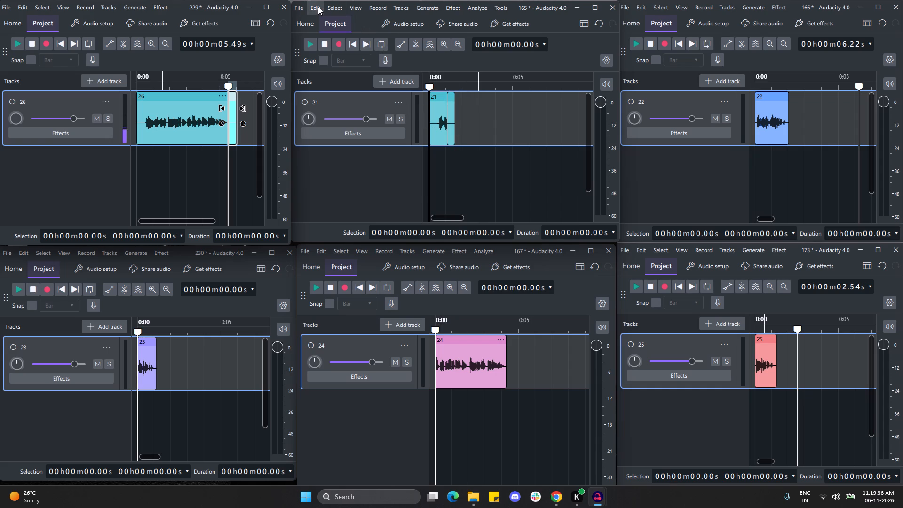
# Export project 165's audio as WAV file Te_sp_1_21 into the batch 2 folder.
pyautogui.click(302, 10)
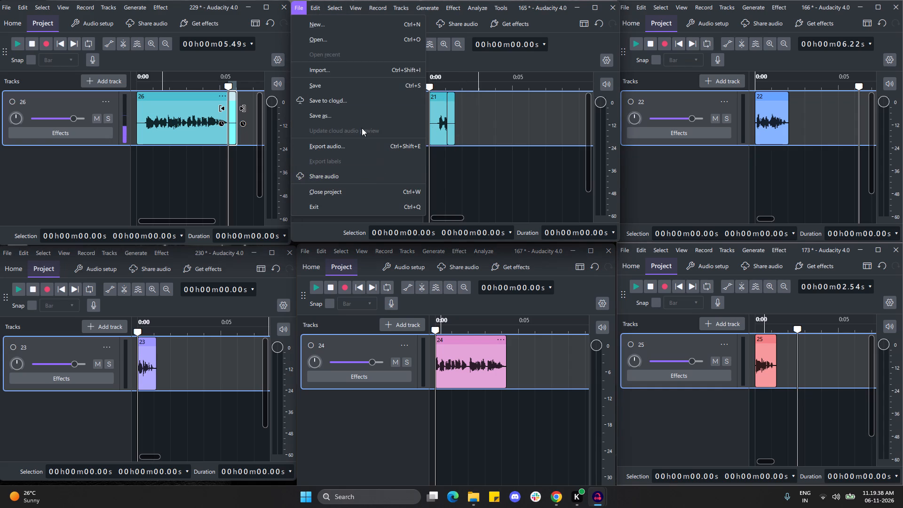
pyautogui.click(355, 142)
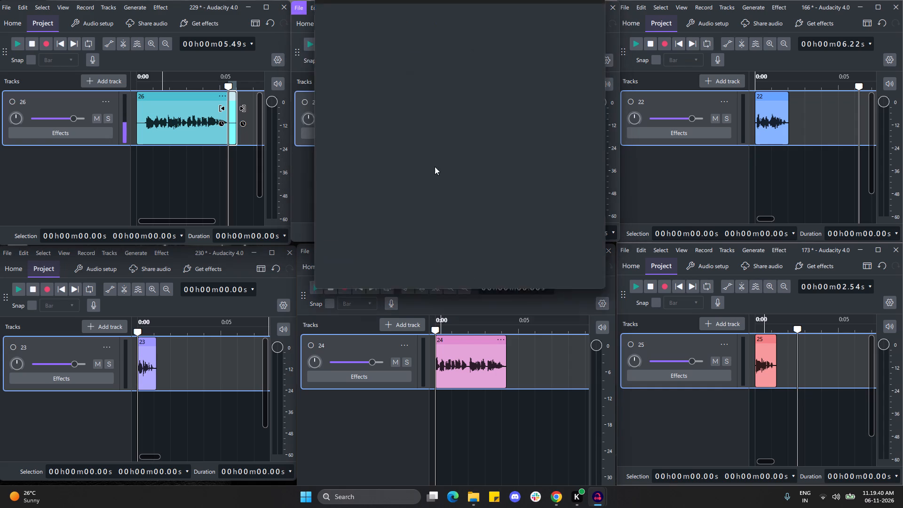
pyautogui.doubleClick(435, 79)
pyautogui.hotkey('ctrl', 'v')
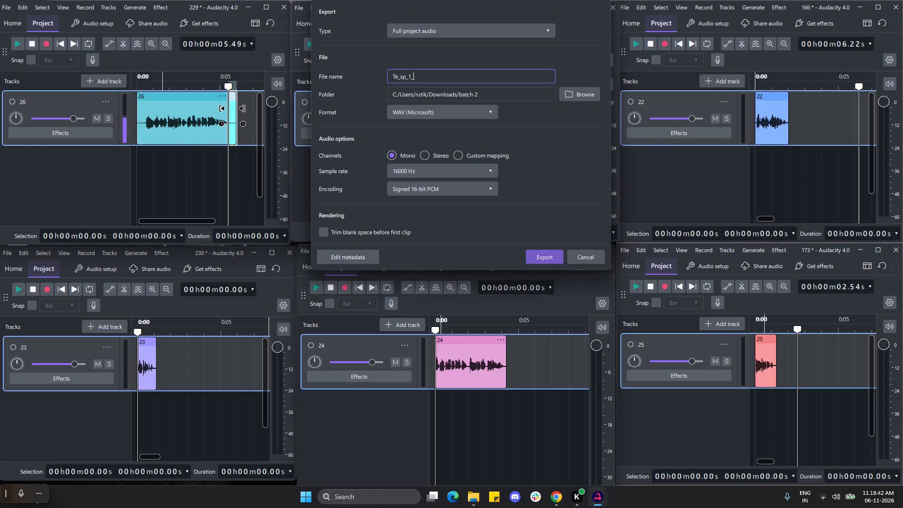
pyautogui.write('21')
pyautogui.click(539, 261)
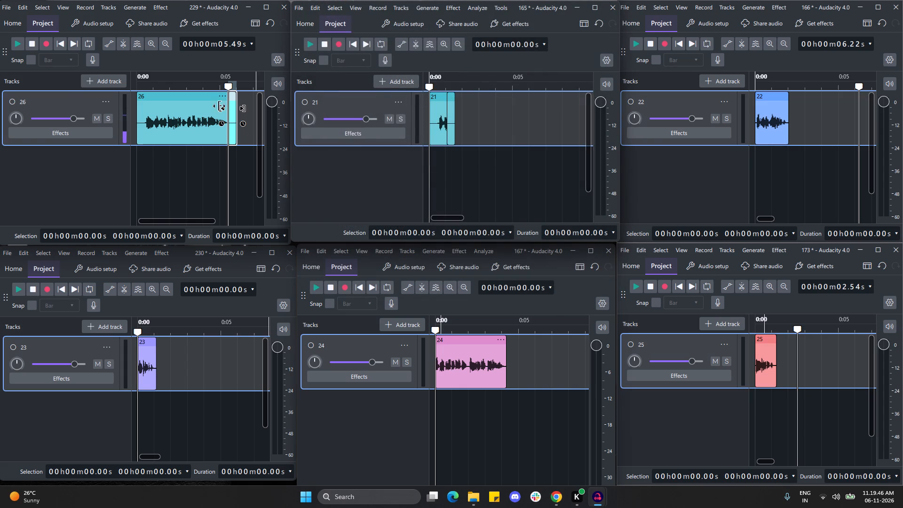
# Open the audio export settings for clip 26 in project 229.
pyautogui.click(5, 7)
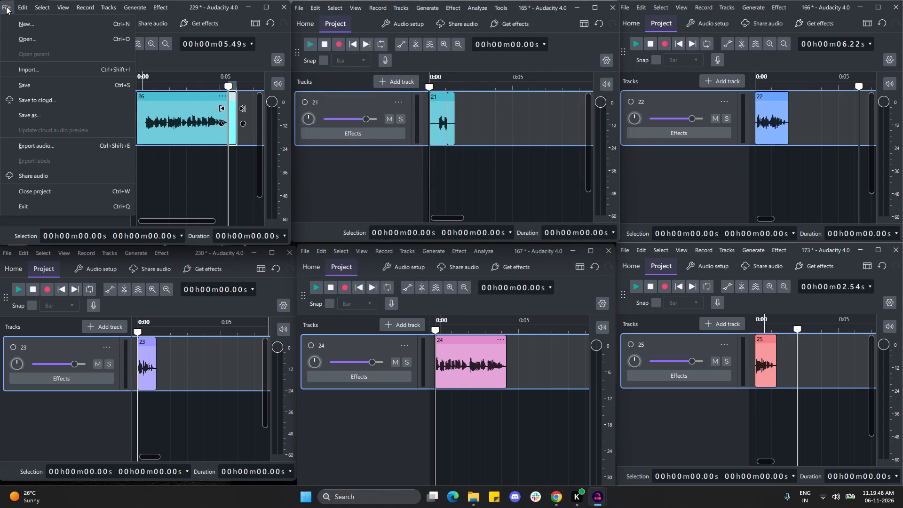
pyautogui.click(46, 150)
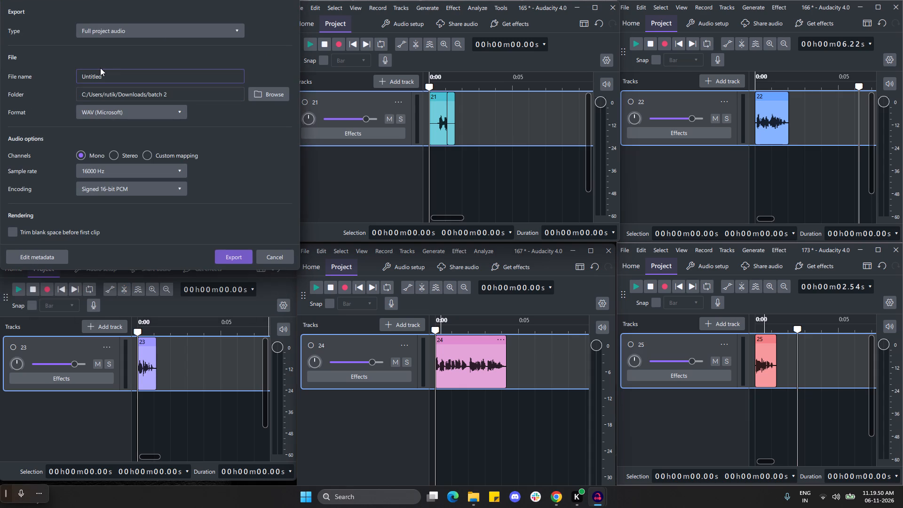
# Export the padded clip 26 as a WAV file named Te_sp_1_26 in the batch 2 folder.
pyautogui.doubleClick(100, 77)
pyautogui.hotkey('ctrl', 'v')
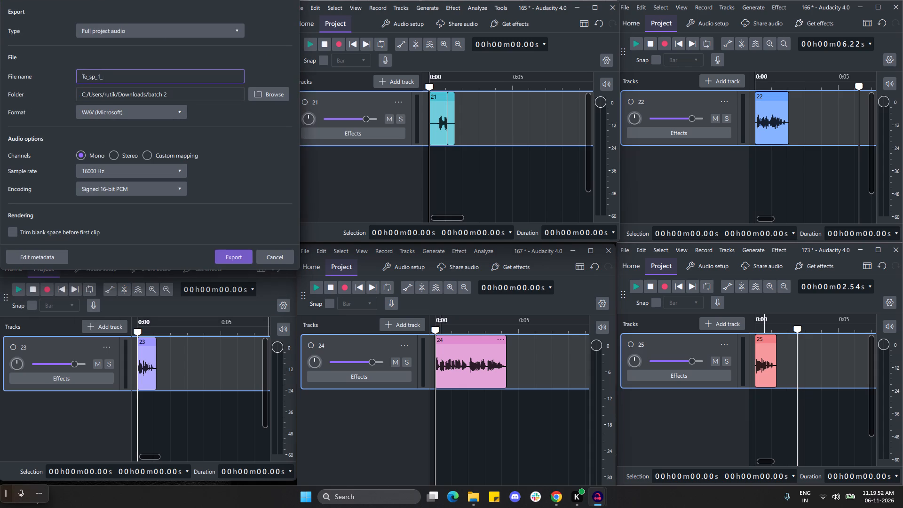
pyautogui.write('26')
pyautogui.click(227, 258)
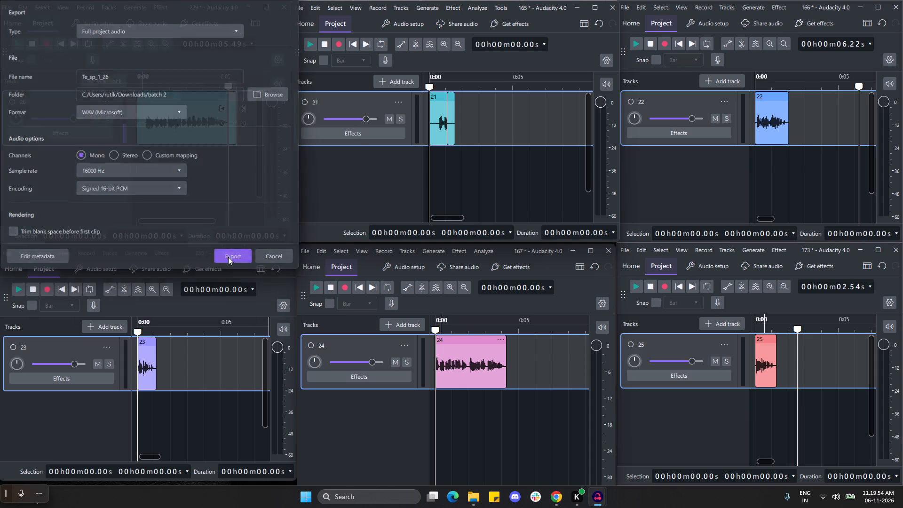
# Delete track 21 from project 165.
pyautogui.click(399, 100)
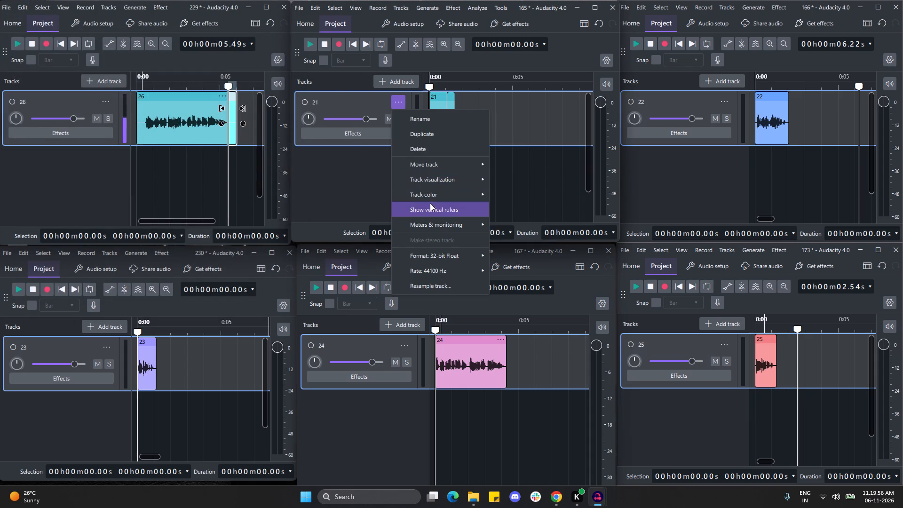
pyautogui.click(436, 146)
# Import 27.mp3 from the Rutik folder into project 165.
pyautogui.click(297, 9)
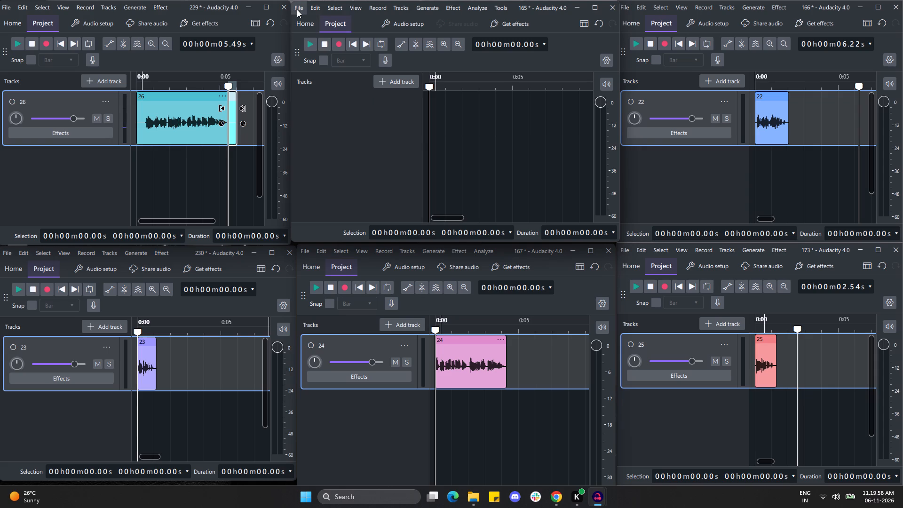
pyautogui.click(359, 71)
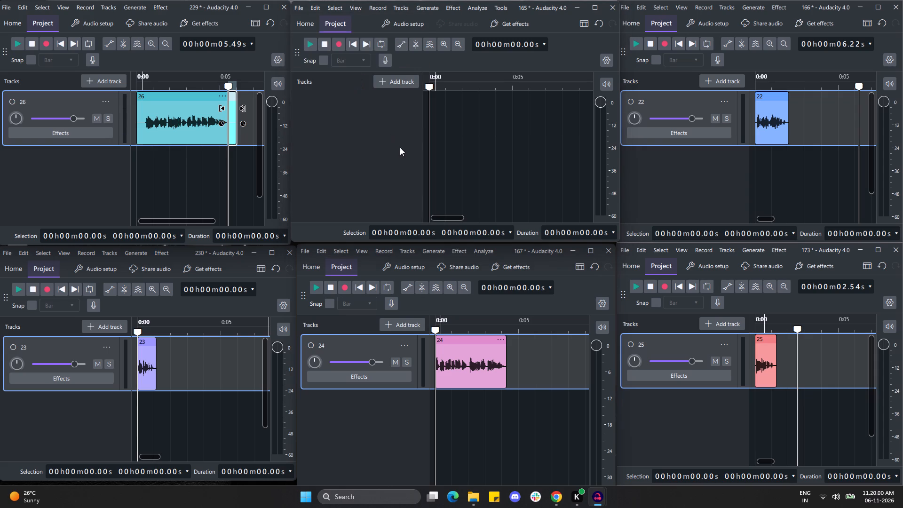
pyautogui.scroll(-4, 422, 139)
pyautogui.click(437, 200)
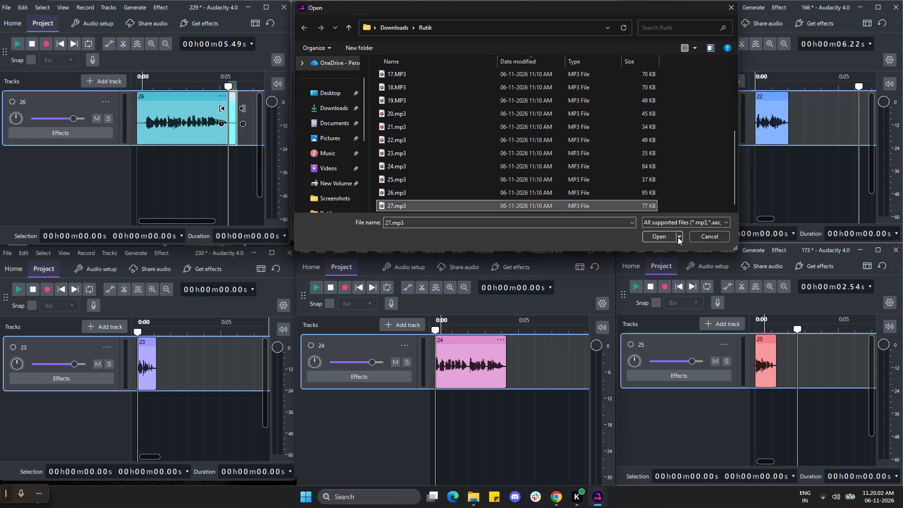
pyautogui.click(658, 236)
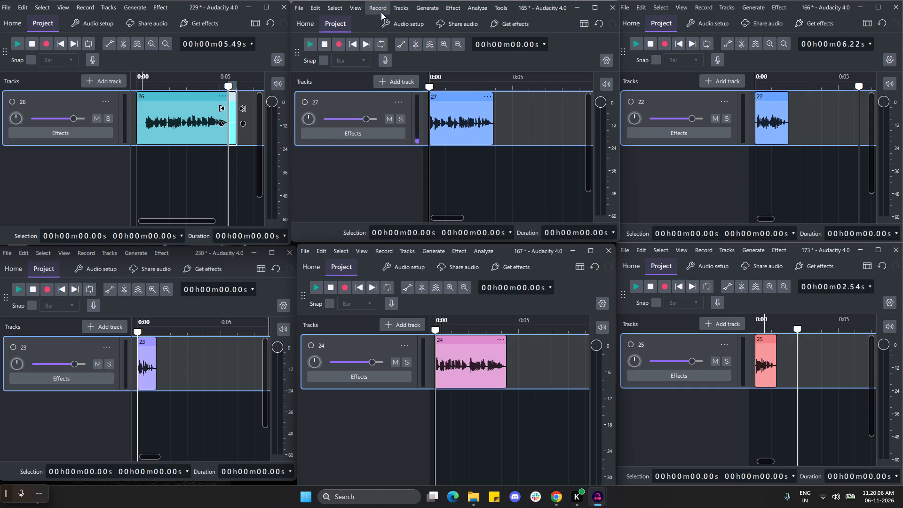
# Delete the exported track 26 from project 229.
pyautogui.click(110, 102)
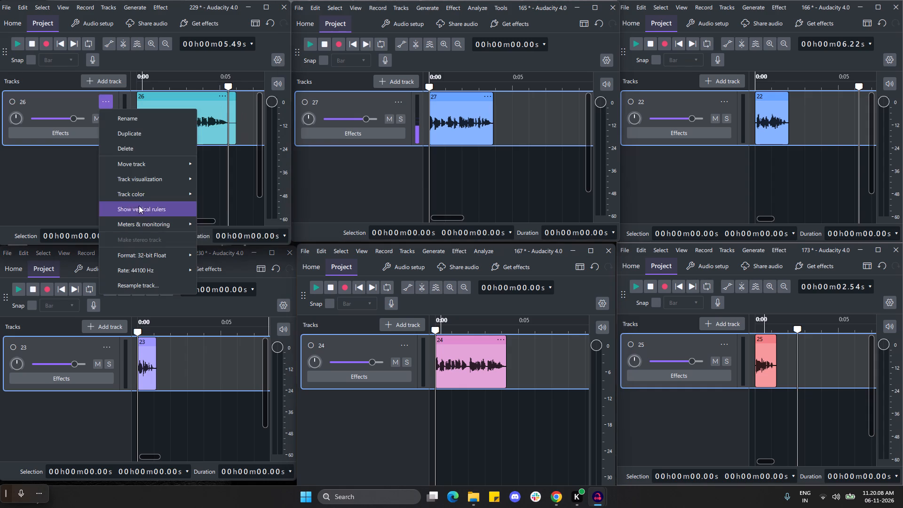
pyautogui.click(159, 154)
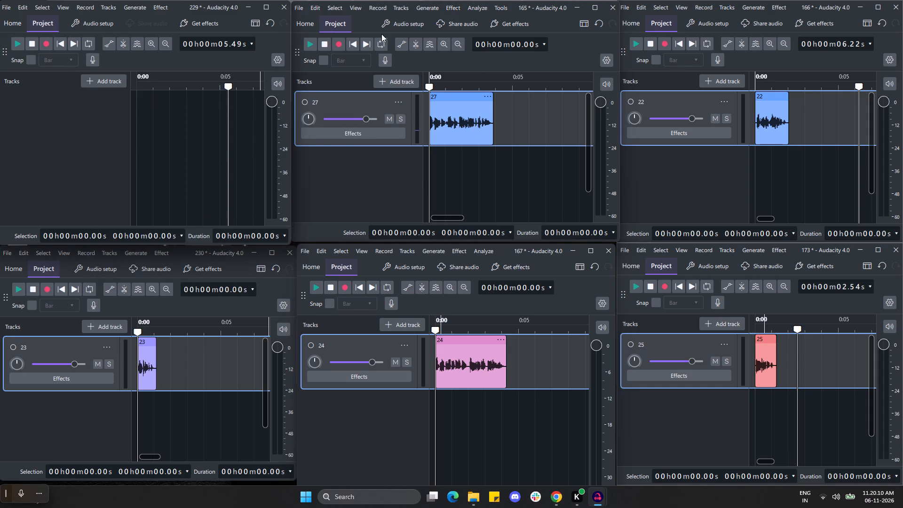
# Generate 0.5 s of silence at both the start and the end of clip 27 in project 165.
pyautogui.click(428, 14)
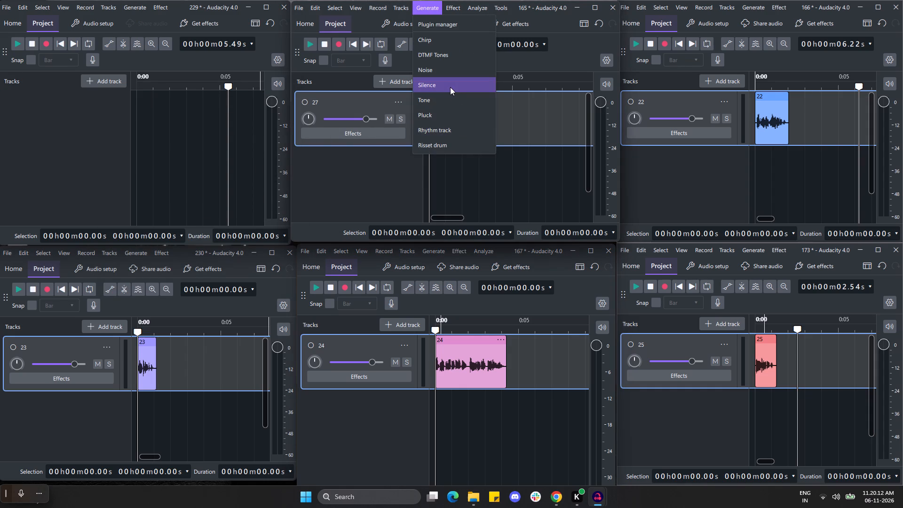
pyautogui.click(450, 87)
pyautogui.click(470, 138)
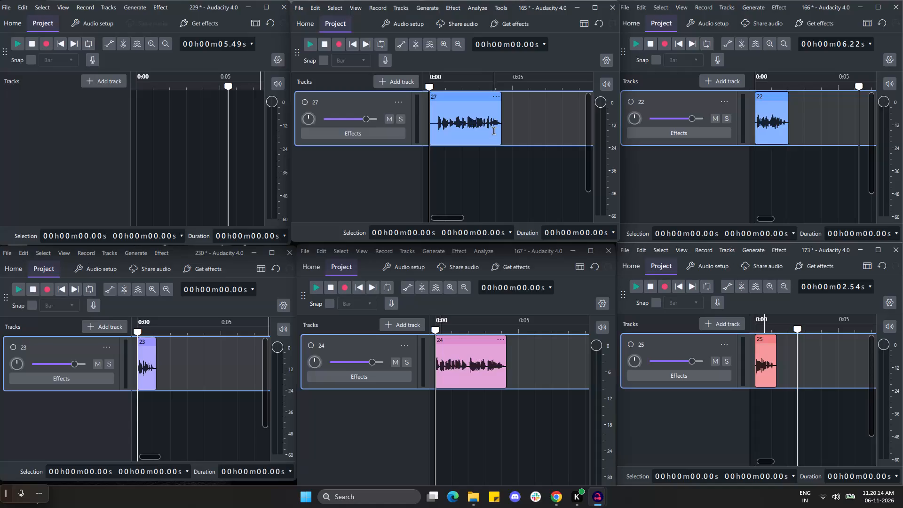
pyautogui.click(501, 128)
pyautogui.click(427, 11)
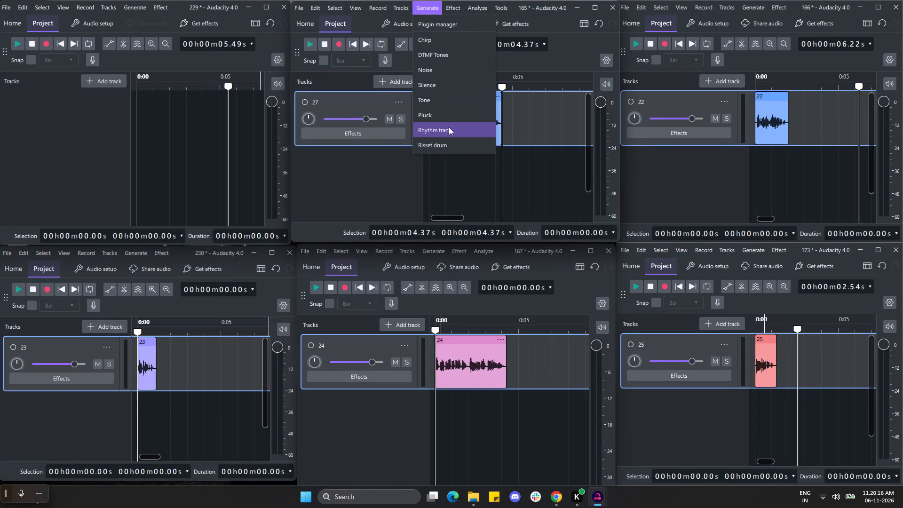
pyautogui.click(442, 89)
pyautogui.click(469, 139)
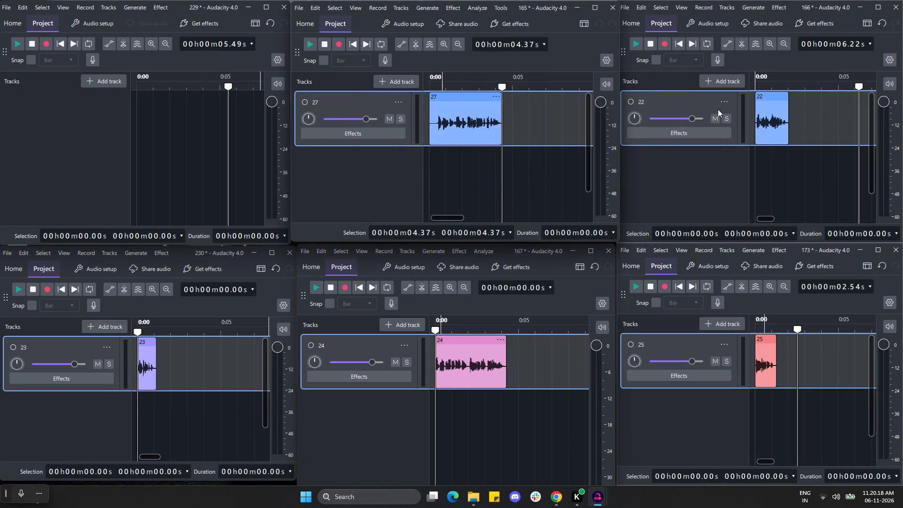
# Generate 0.5 s of silence at both the start and the end of clip 22 in project 166.
pyautogui.click(752, 8)
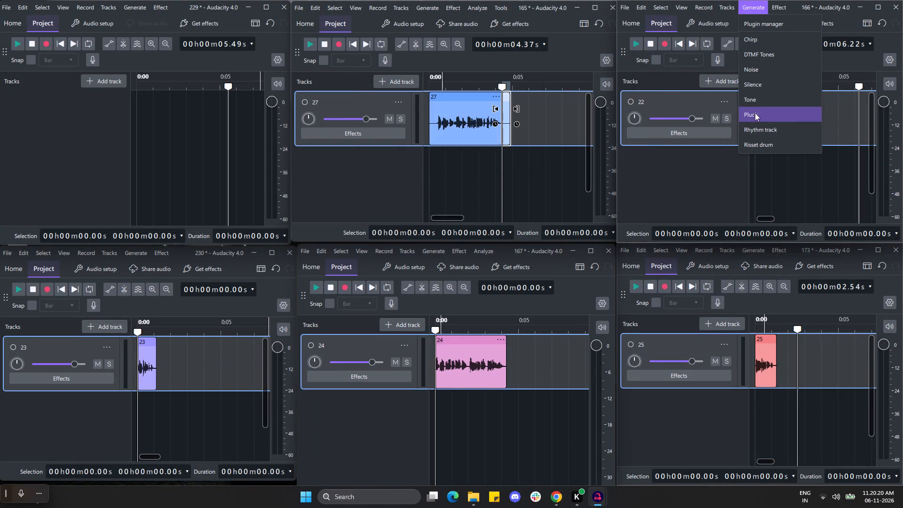
pyautogui.click(763, 86)
pyautogui.click(771, 140)
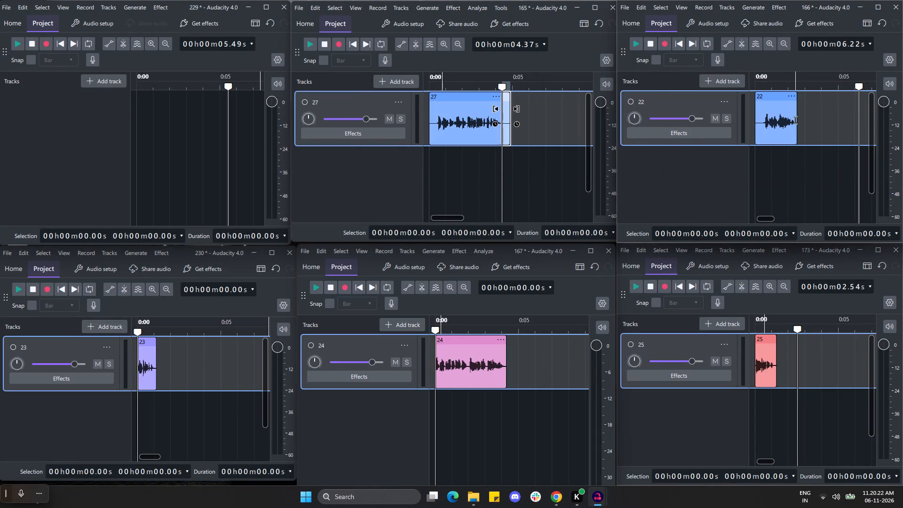
pyautogui.click(797, 121)
pyautogui.click(750, 10)
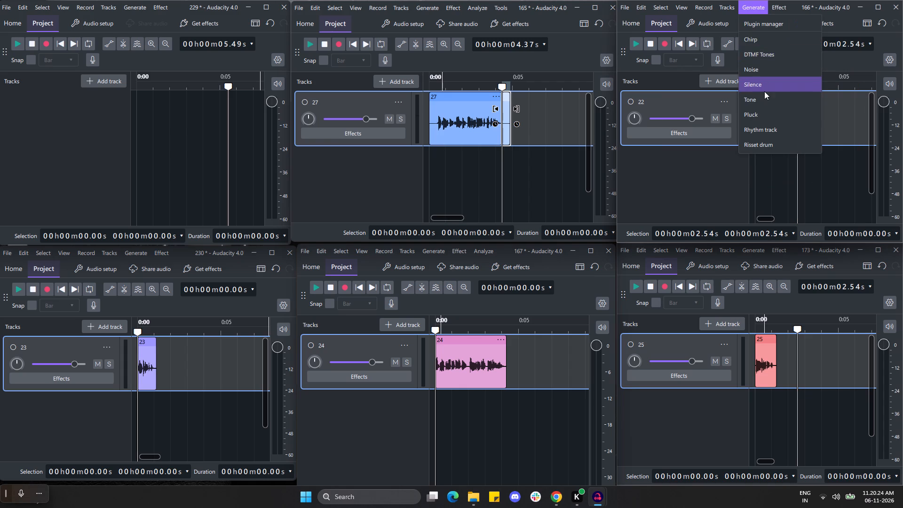
pyautogui.click(763, 90)
pyautogui.click(773, 143)
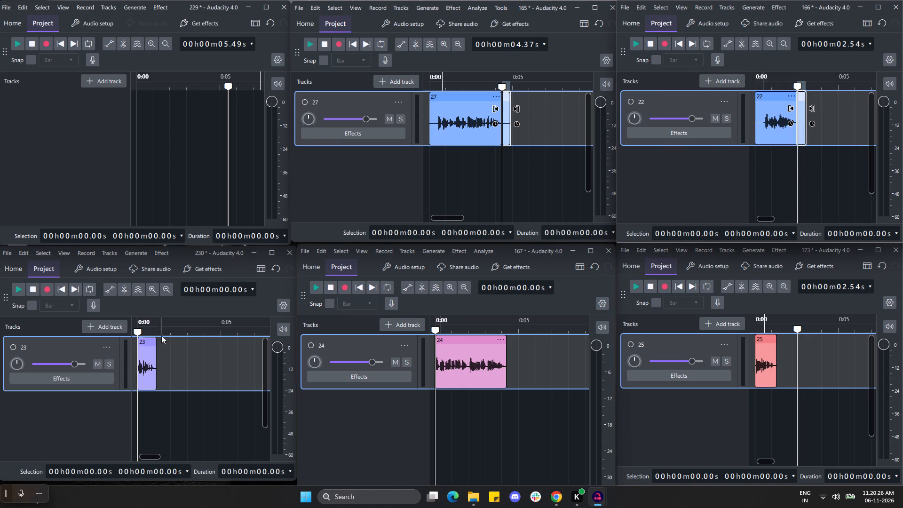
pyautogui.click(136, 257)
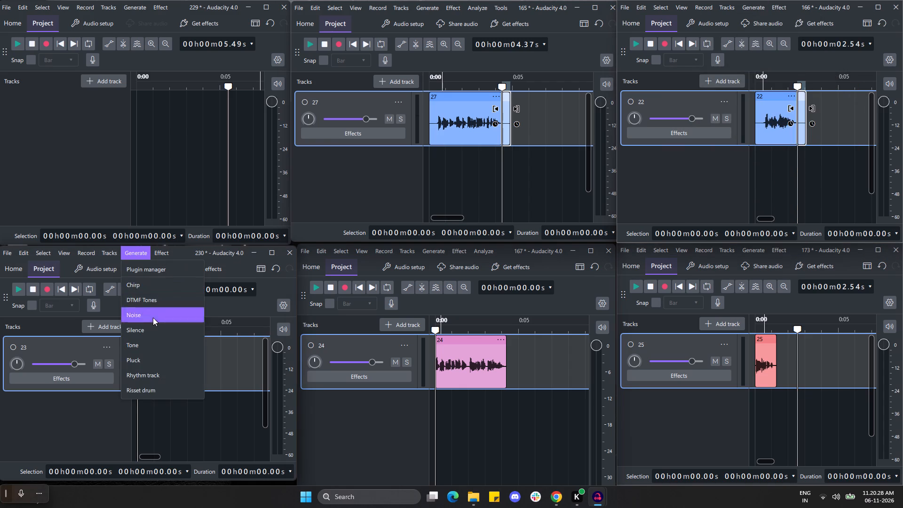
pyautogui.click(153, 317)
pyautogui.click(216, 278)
# Generate 0.5 s of silence at both the start and the end of clip 23 in project 230.
pyautogui.click(135, 255)
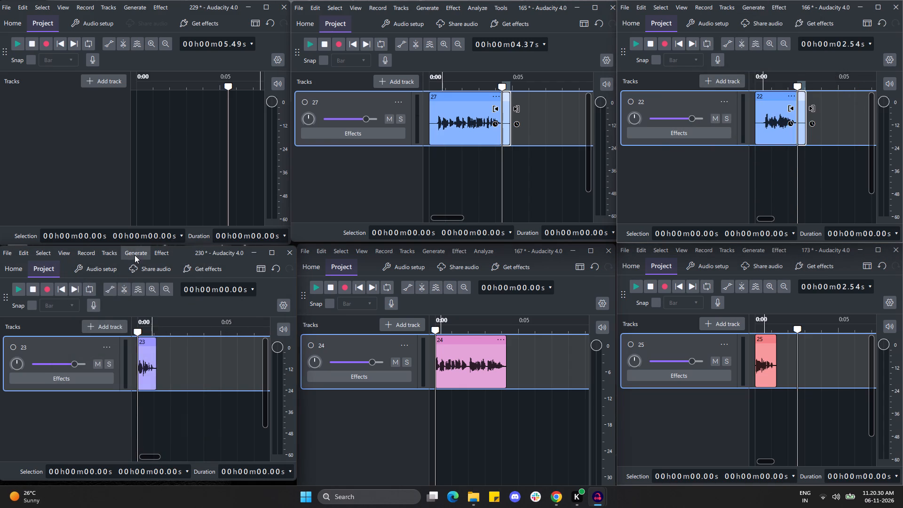
pyautogui.click(146, 335)
pyautogui.click(162, 385)
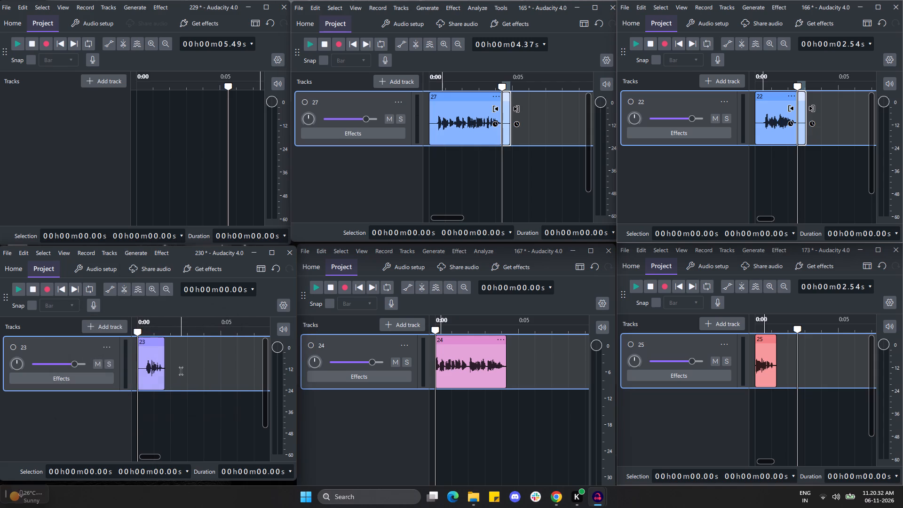
pyautogui.click(166, 367)
pyautogui.click(143, 256)
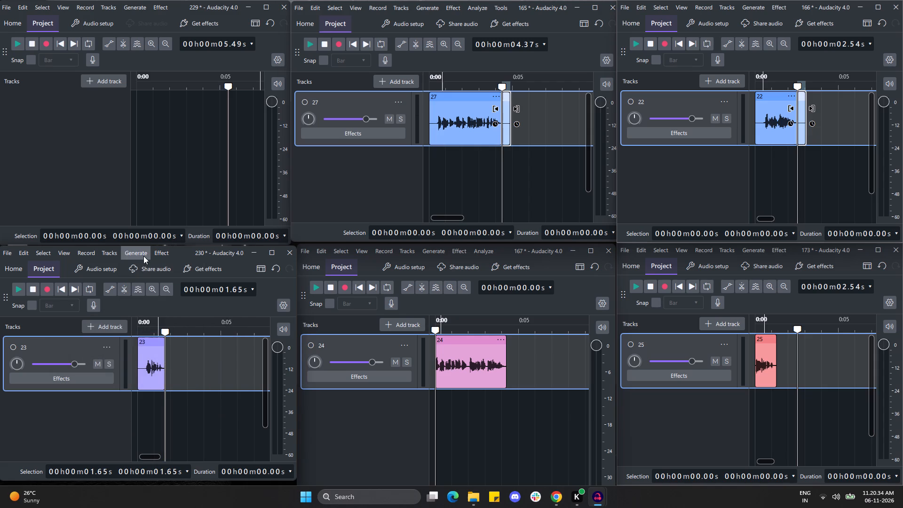
pyautogui.click(148, 326)
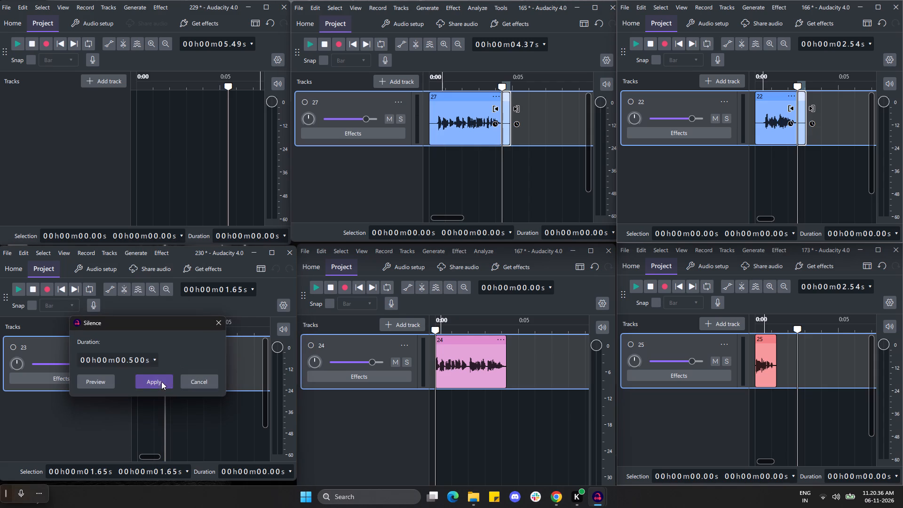
pyautogui.click(156, 382)
# Generate 0.5 s of silence at both the start and the end of clip 24 in project 167.
pyautogui.click(431, 254)
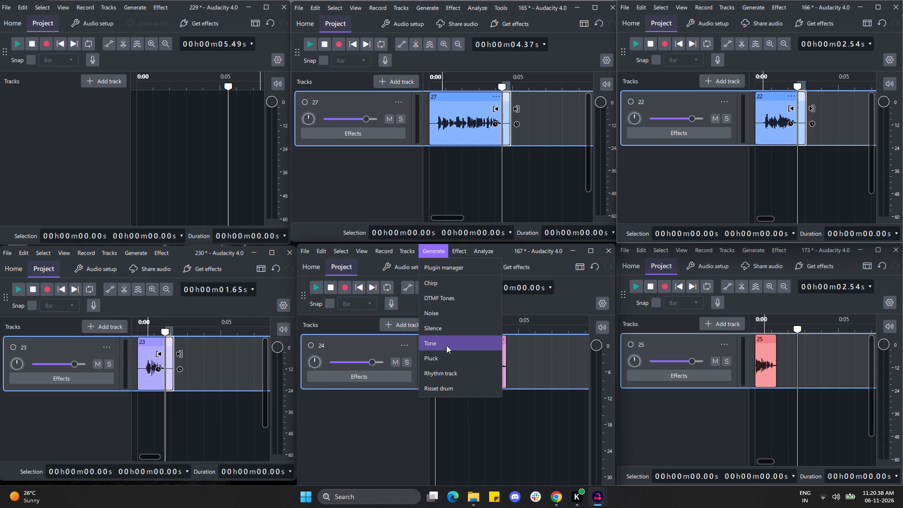
pyautogui.click(442, 329)
pyautogui.click(459, 460)
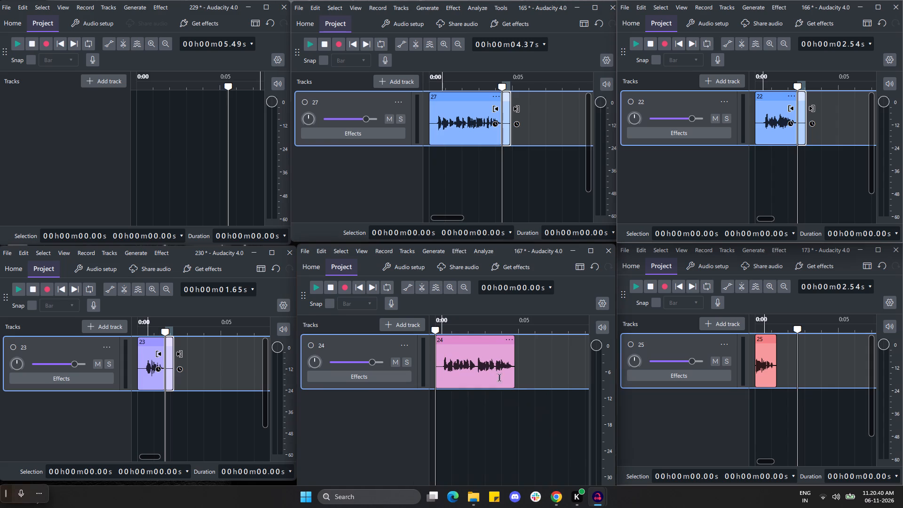
pyautogui.click(515, 367)
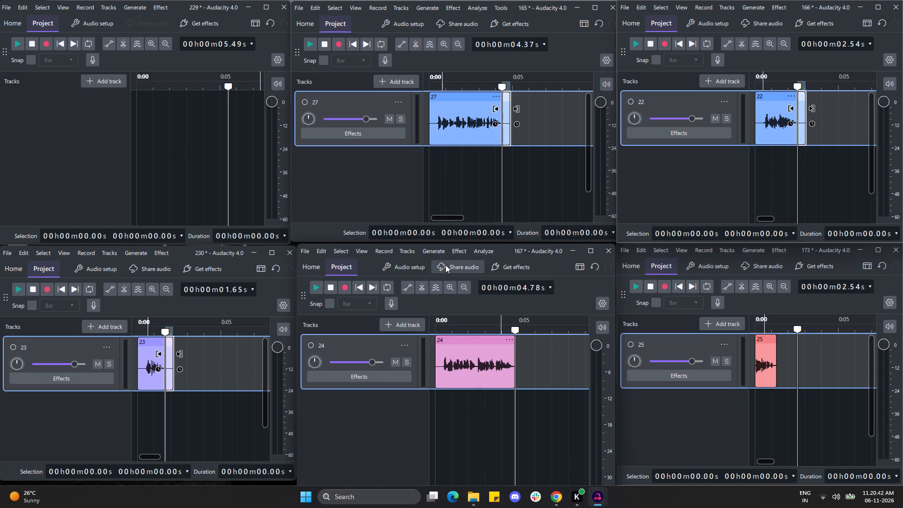
pyautogui.click(438, 257)
pyautogui.click(449, 333)
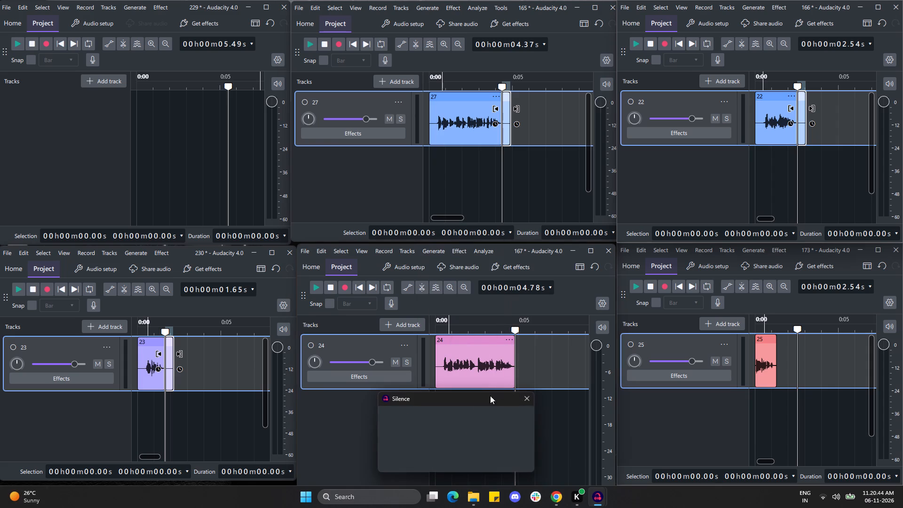
pyautogui.click(464, 455)
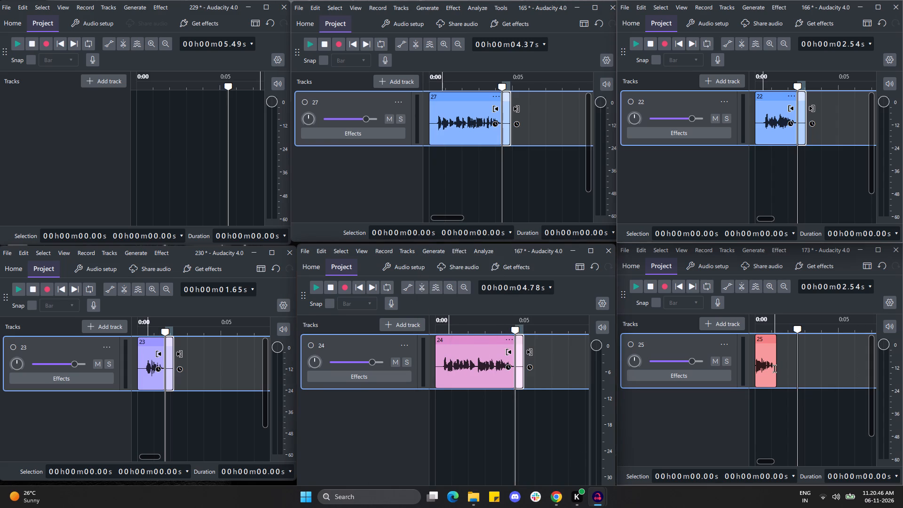
# Generate 0.5 s of silence at both the end and the start of clip 25 in project 173.
pyautogui.click(776, 369)
pyautogui.click(743, 254)
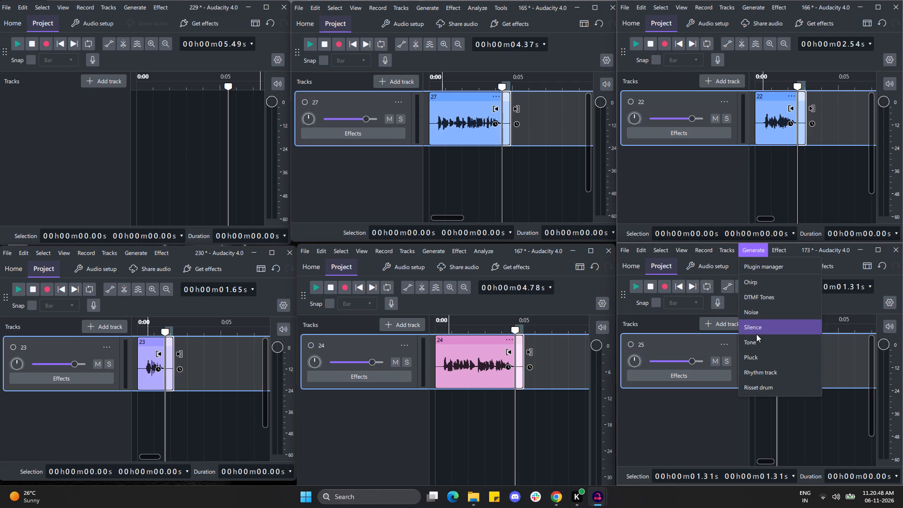
pyautogui.click(756, 334)
pyautogui.click(771, 387)
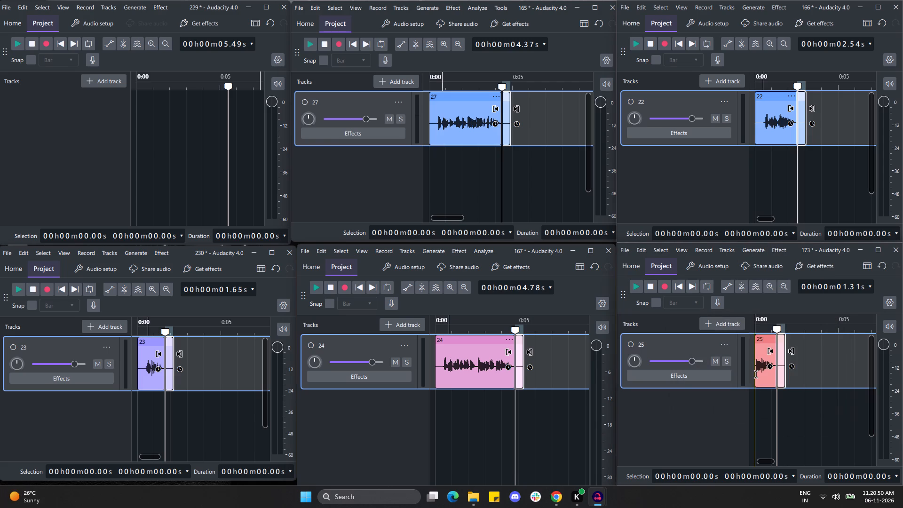
pyautogui.click(756, 374)
pyautogui.click(755, 252)
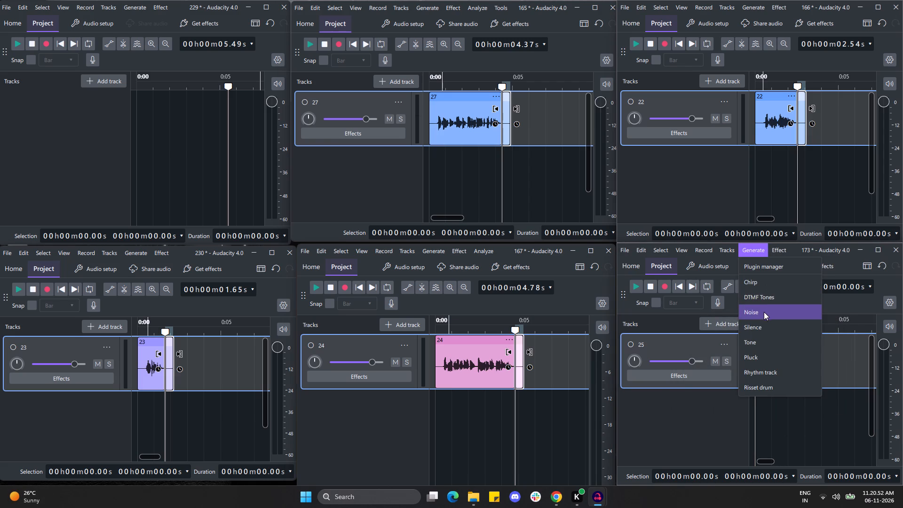
pyautogui.click(762, 327)
pyautogui.click(771, 385)
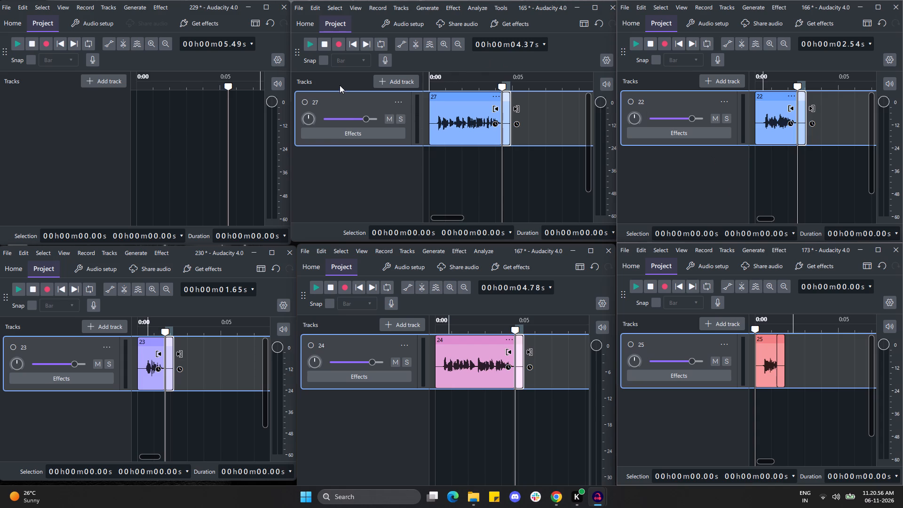
# Export project 165's audio as Te_sp_1_27, a 16000 Hz mono WAV in the batch 2 folder.
pyautogui.click(301, 8)
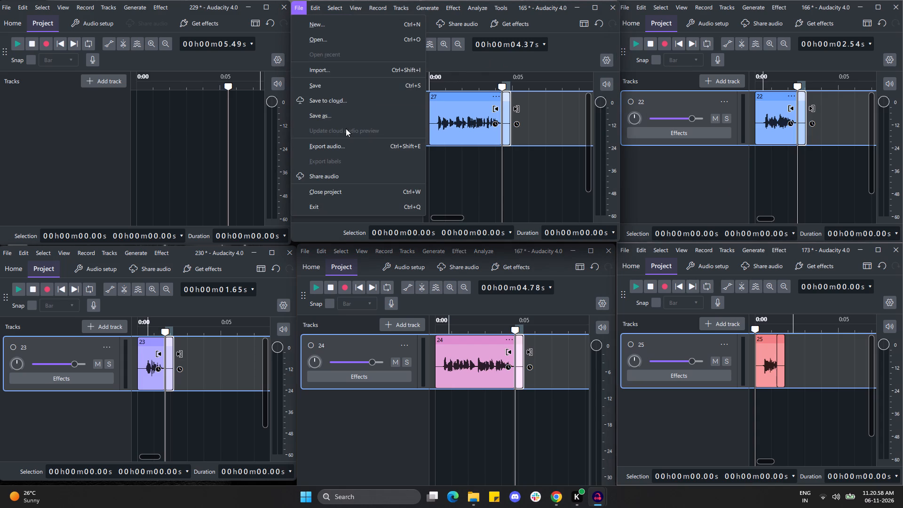
pyautogui.click(344, 145)
pyautogui.keyDown('ctrl'); pyautogui.doubleClick(437, 79); pyautogui.keyUp('ctrl')
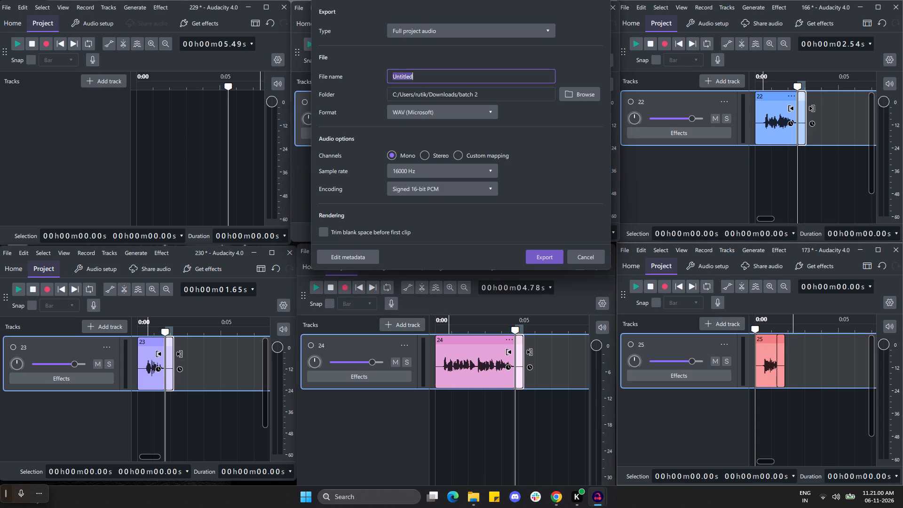
pyautogui.hotkey('ctrl', 'v')
pyautogui.write('27')
pyautogui.click(535, 261)
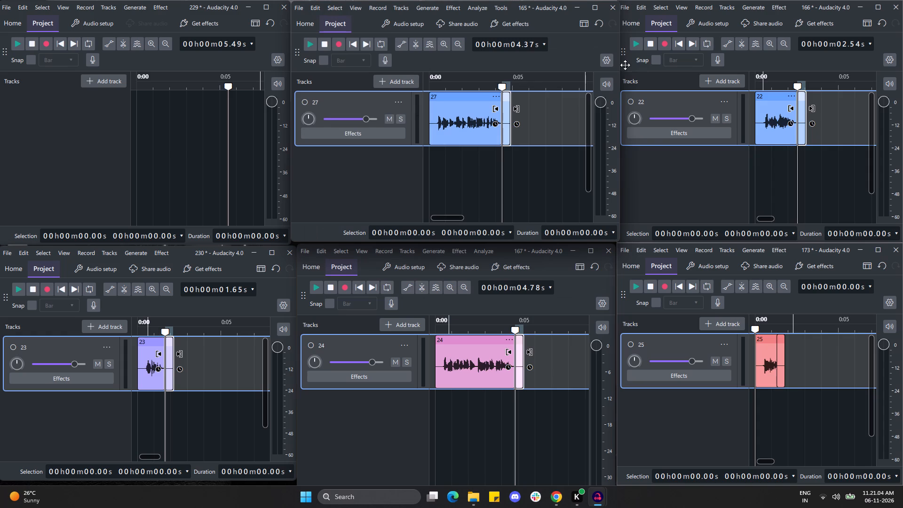
# Export project 166's audio as Te_sp_1_22, a 16000 Hz mono WAV in the batch 2 folder.
pyautogui.click(628, 8)
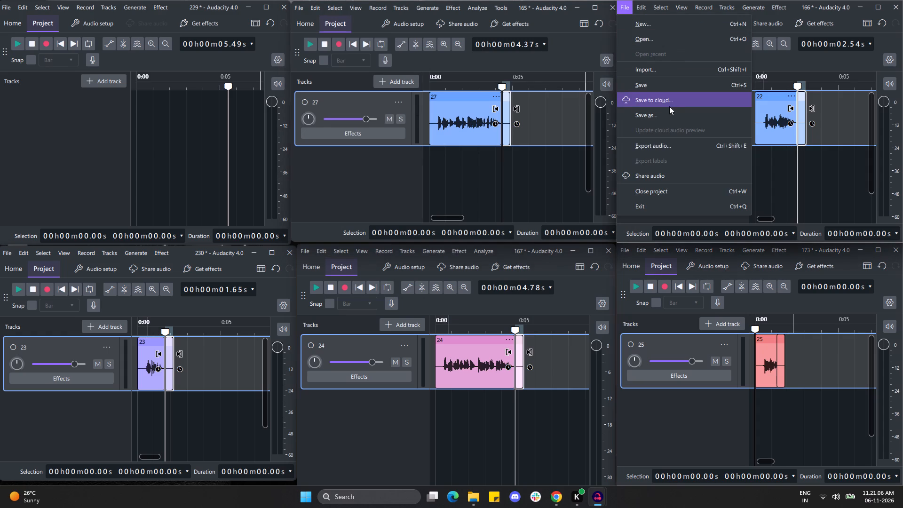
pyautogui.click(666, 139)
pyautogui.doubleClick(756, 77)
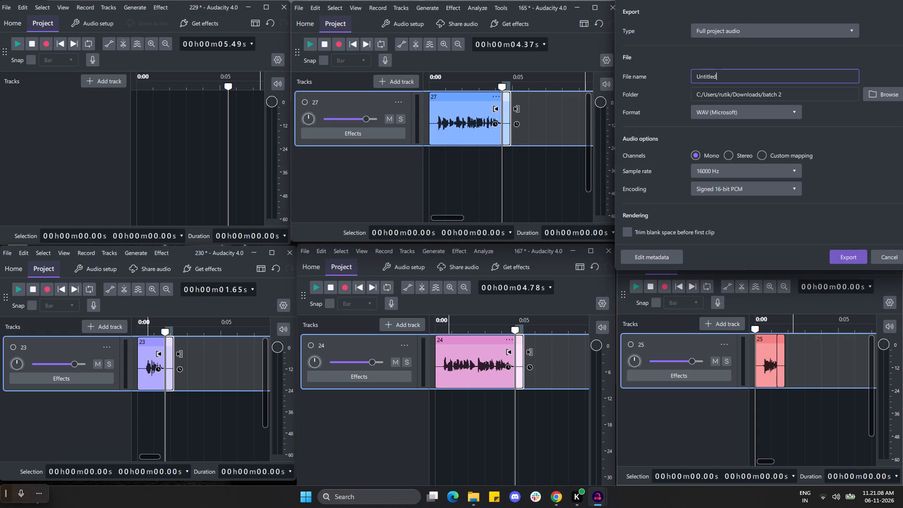
pyautogui.hotkey('ctrl', 'v')
pyautogui.write('22')
pyautogui.click(851, 261)
# Export project 173's audio as Te_sp_1_25, a 16000 Hz mono WAV in the batch 2 folder.
pyautogui.click(630, 249)
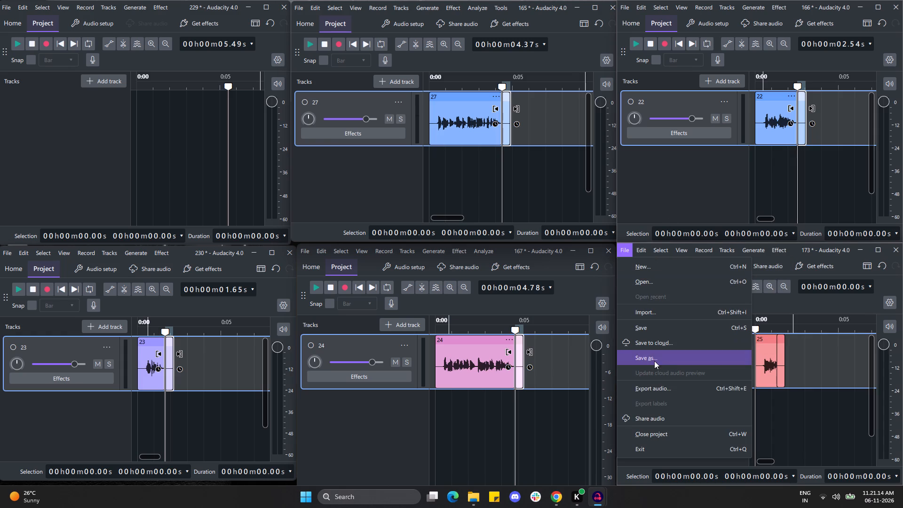
pyautogui.click(660, 385)
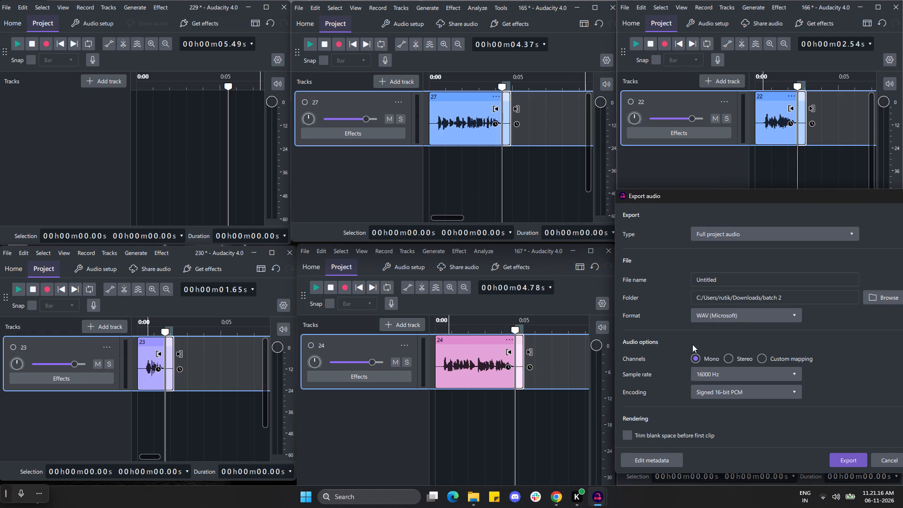
pyautogui.click(713, 275)
pyautogui.hotkey('ctrl', 'v')
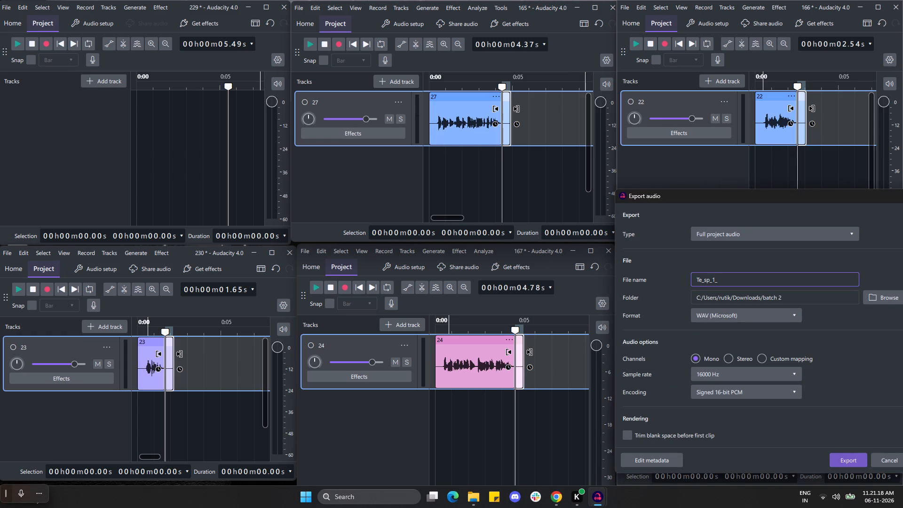
pyautogui.write('25')
pyautogui.click(849, 464)
# Export project 167's audio as Te_sp_1_24, a 16000 Hz mono WAV in the batch 2 folder.
pyautogui.click(307, 249)
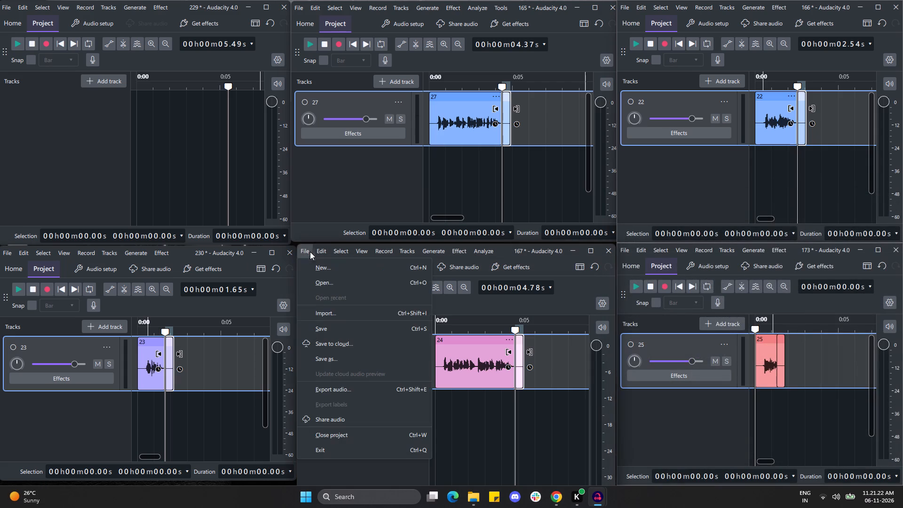
pyautogui.click(354, 392)
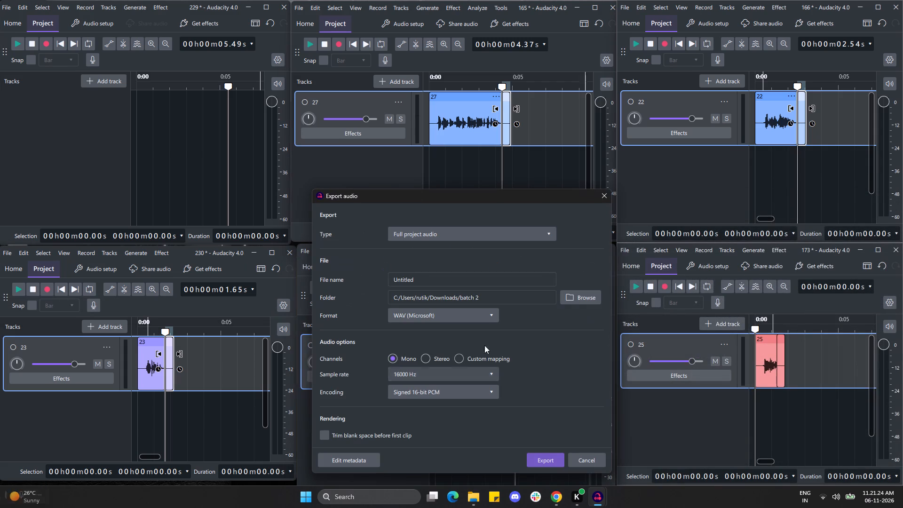
pyautogui.click(425, 275)
pyautogui.hotkey('ctrl', 'v')
pyautogui.write('24')
pyautogui.click(546, 455)
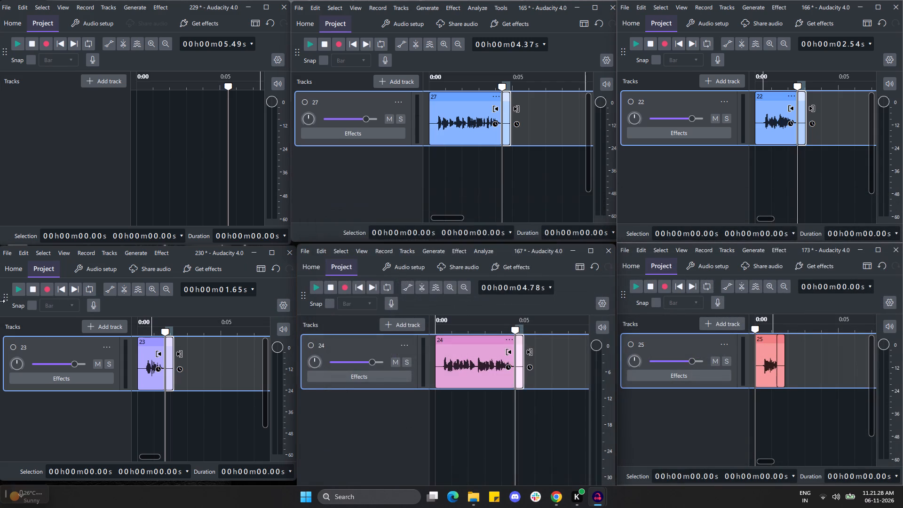
# Export project 230's audio as Te_sp_1_23, a 16000 Hz mono WAV in the batch 2 folder.
pyautogui.click(3, 254)
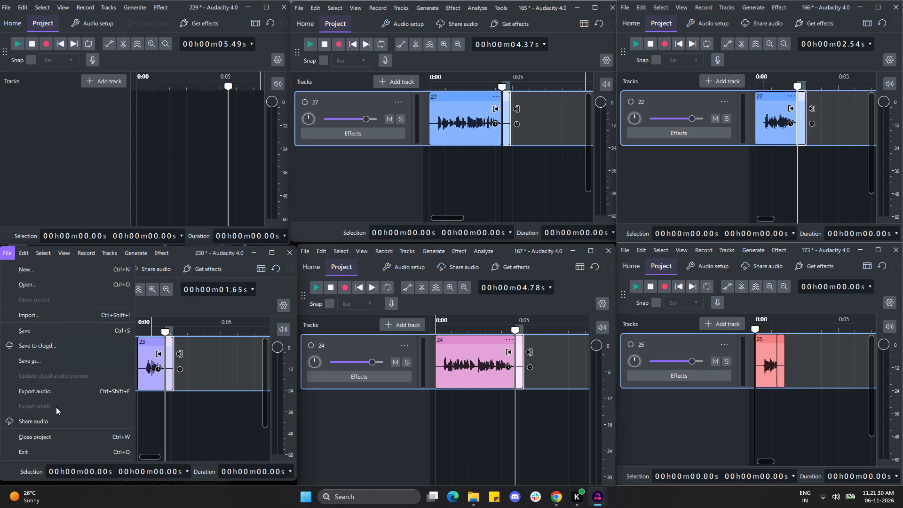
pyautogui.click(60, 394)
pyautogui.click(129, 277)
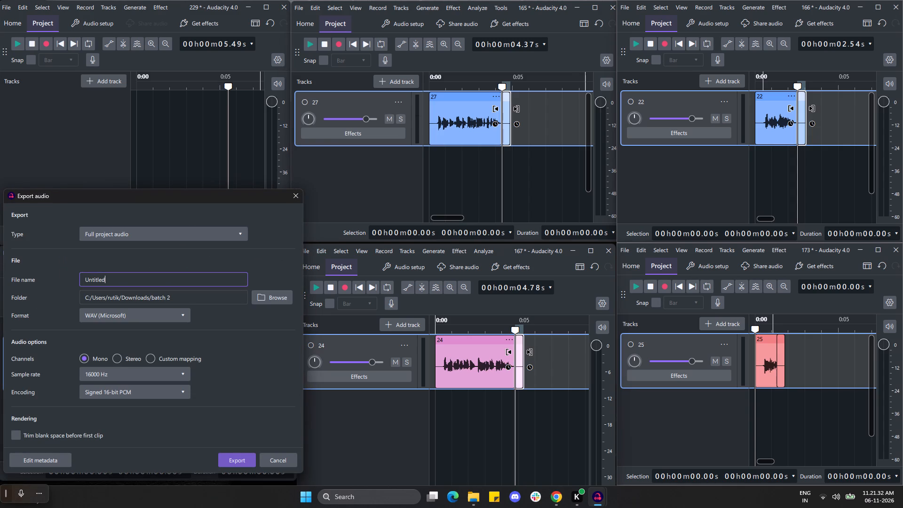
pyautogui.click(128, 277)
pyautogui.hotkey('ctrl', 'v')
pyautogui.write('23')
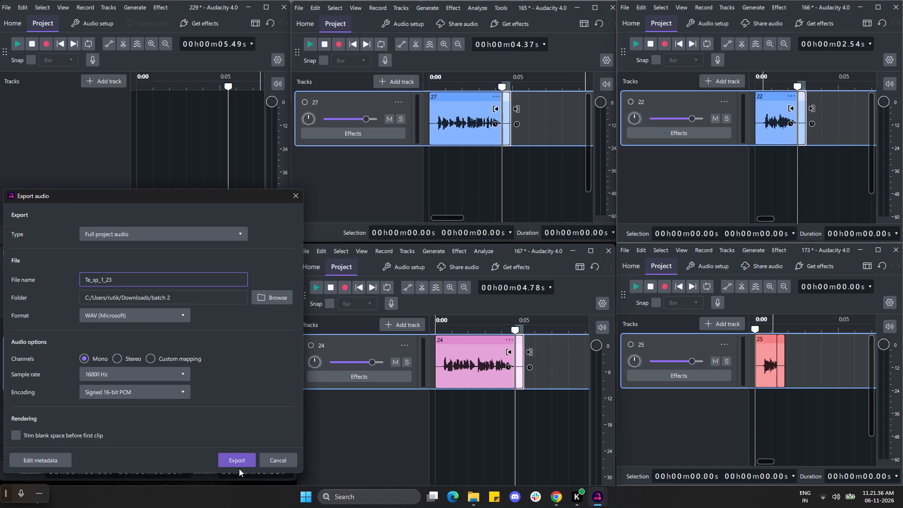
pyautogui.click(238, 461)
# Delete track 23 from project 230.
pyautogui.click(104, 352)
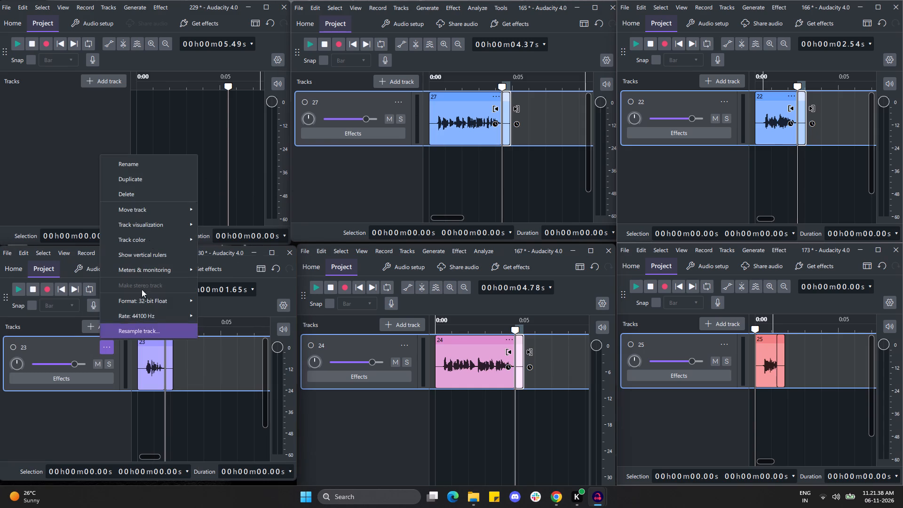
pyautogui.click(149, 191)
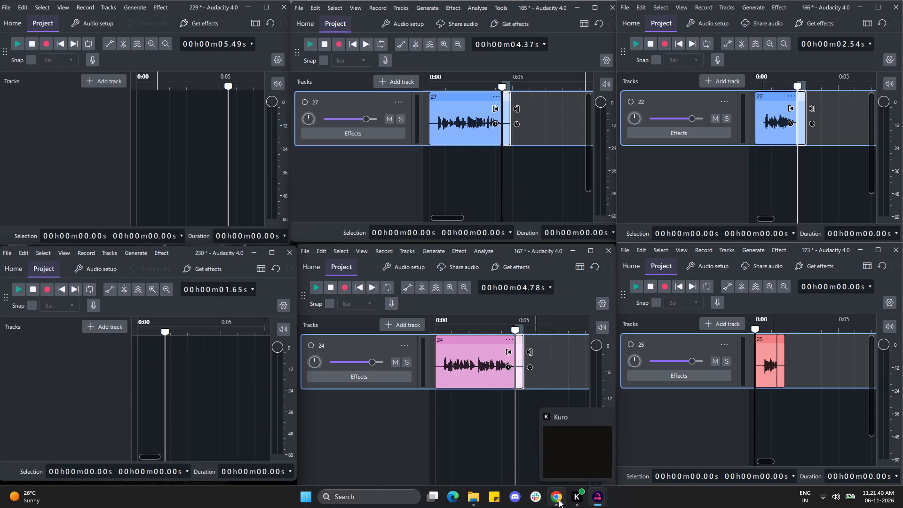
# Switch to Chrome and select all files in Drive's Rutik folder to check which source clips it holds and how many.
pyautogui.click(559, 500)
pyautogui.scroll(-5, 325, 306)
pyautogui.scroll(3, 343, 342)
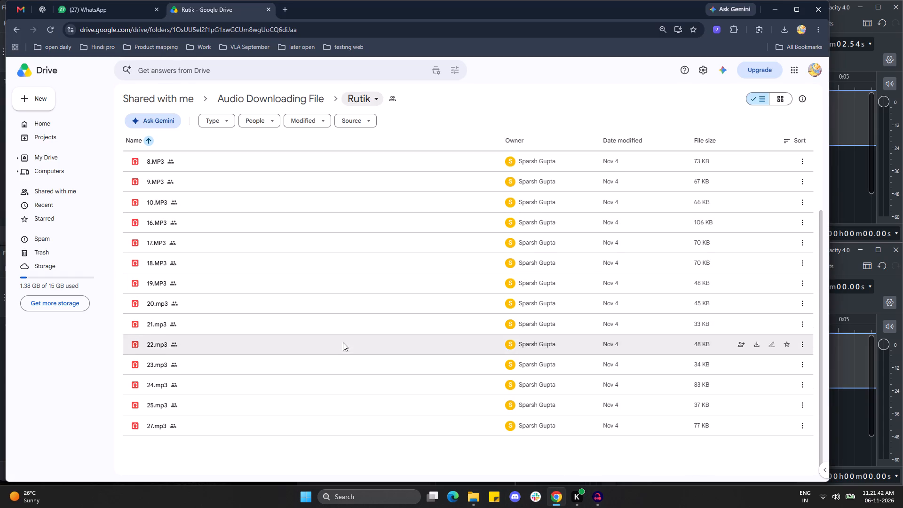
pyautogui.scroll(2, 343, 342)
pyautogui.scroll(-5, 343, 342)
pyautogui.click(341, 361)
pyautogui.hotkey('ctrl', 'a')
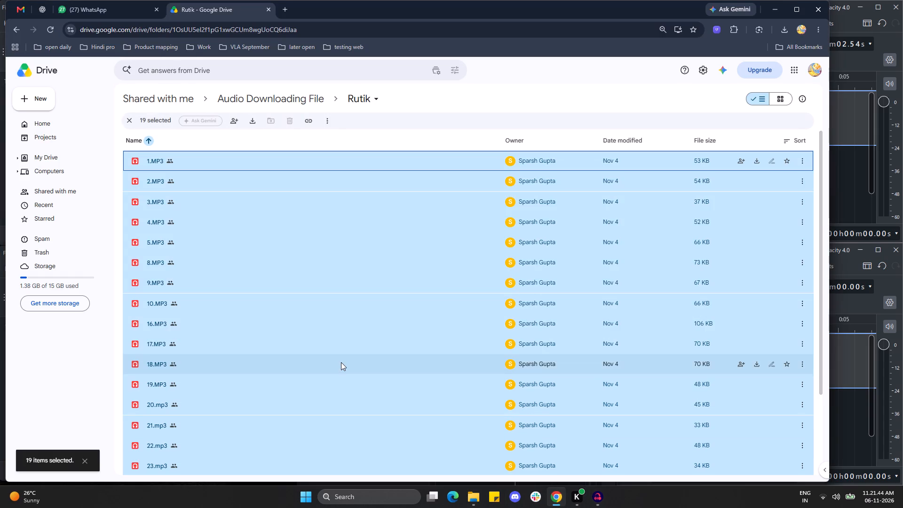
pyautogui.scroll(-5, 341, 362)
pyautogui.scroll(6, 297, 183)
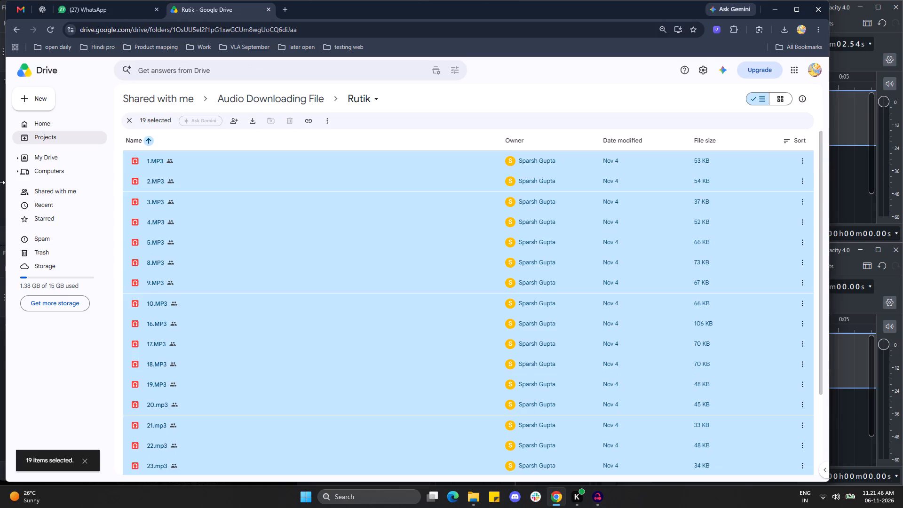
# Go to Drive's home page and open the shared batch 2 folder.
pyautogui.click(36, 129)
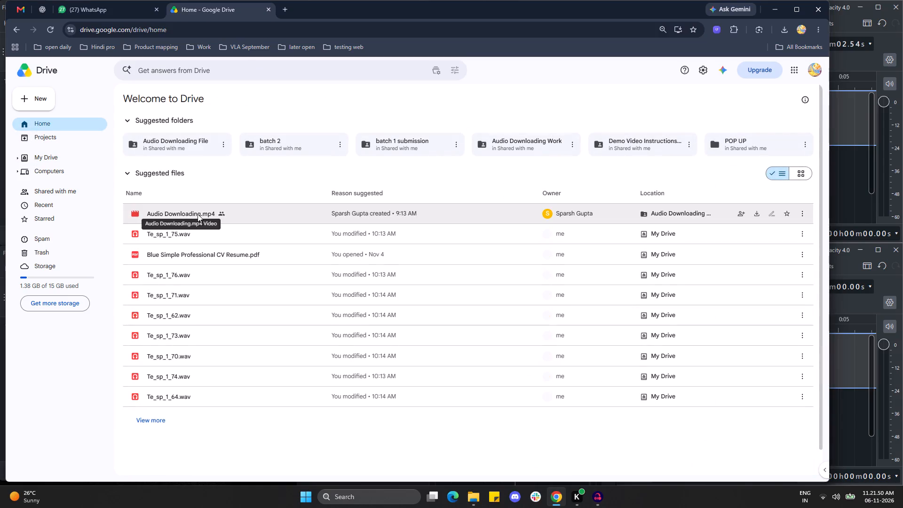
pyautogui.doubleClick(308, 150)
pyautogui.click(231, 228)
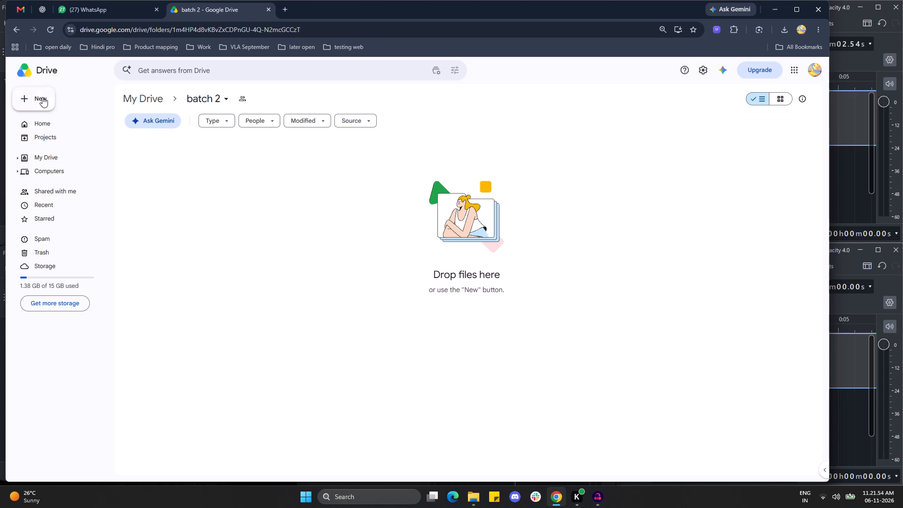
# Start a file upload to Drive's batch 2 folder and delete Te_sp_1_6.wav from the local batch 2 folder.
pyautogui.click(42, 97)
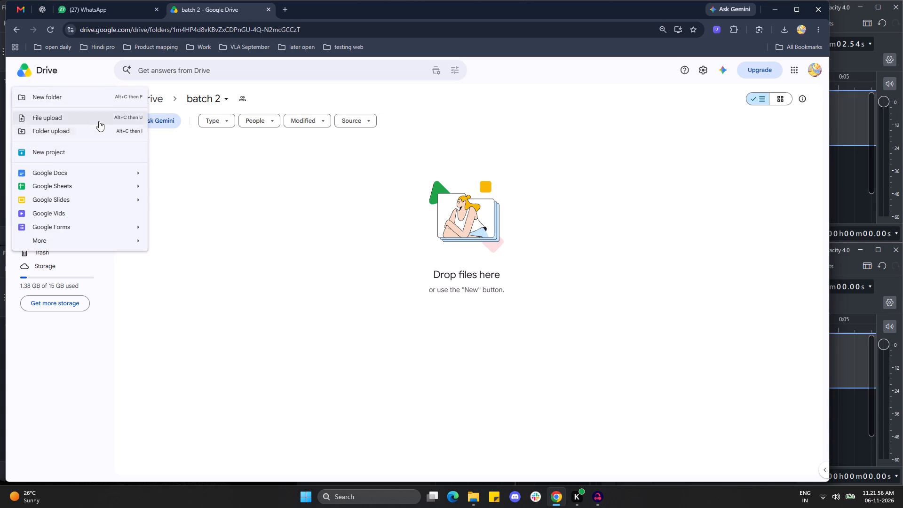
pyautogui.click(99, 121)
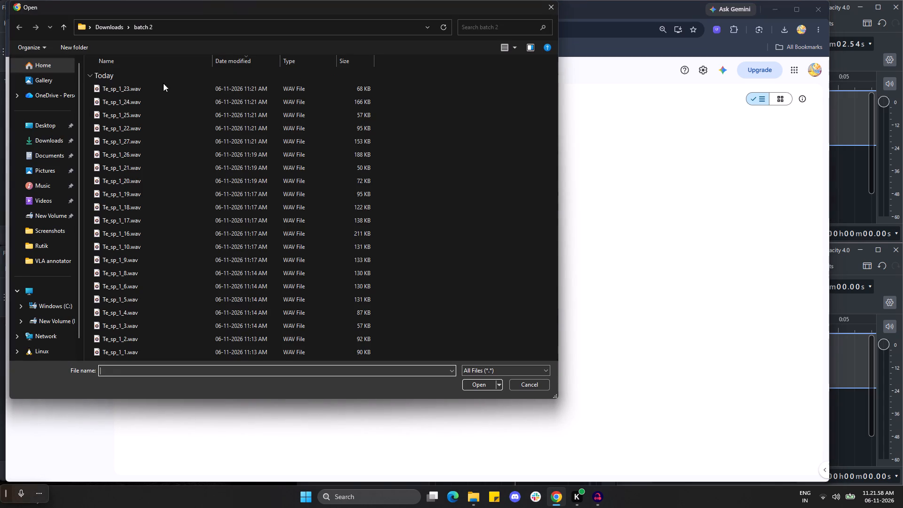
pyautogui.scroll(-3, 219, 268)
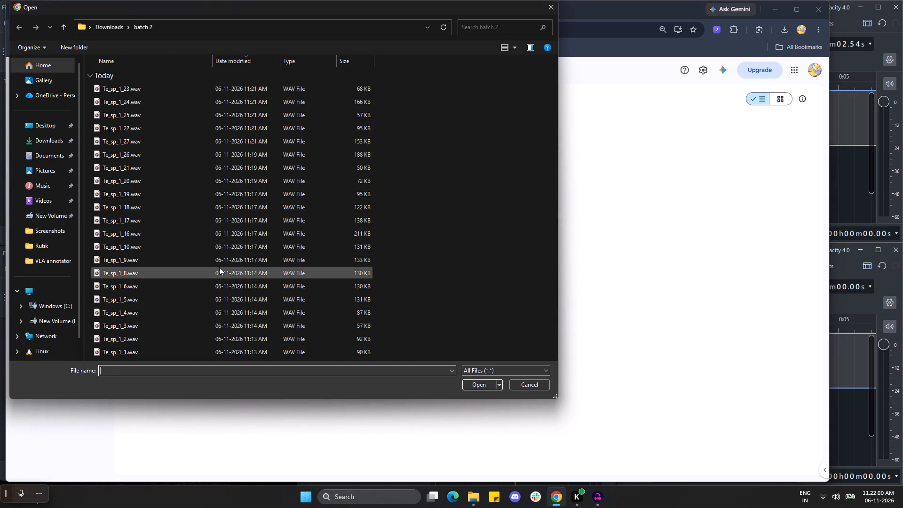
pyautogui.scroll(1, 219, 267)
pyautogui.scroll(-1, 205, 193)
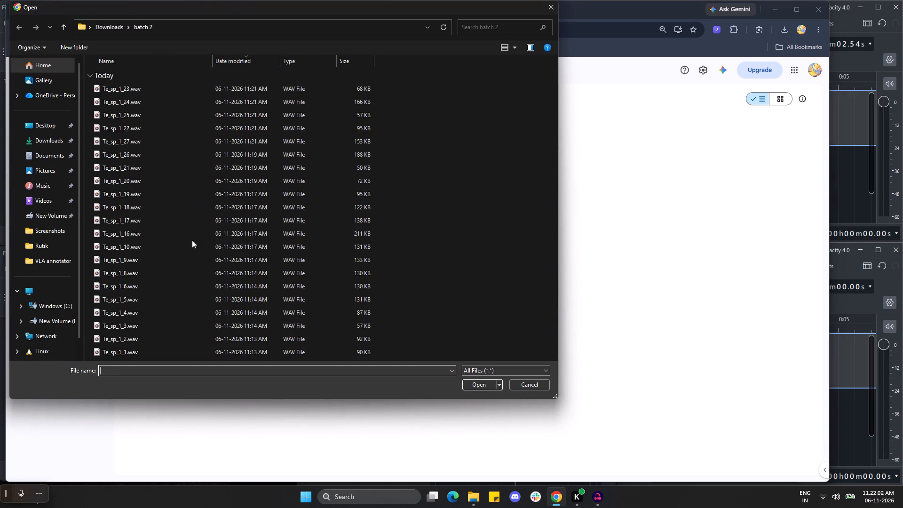
pyautogui.click(184, 291)
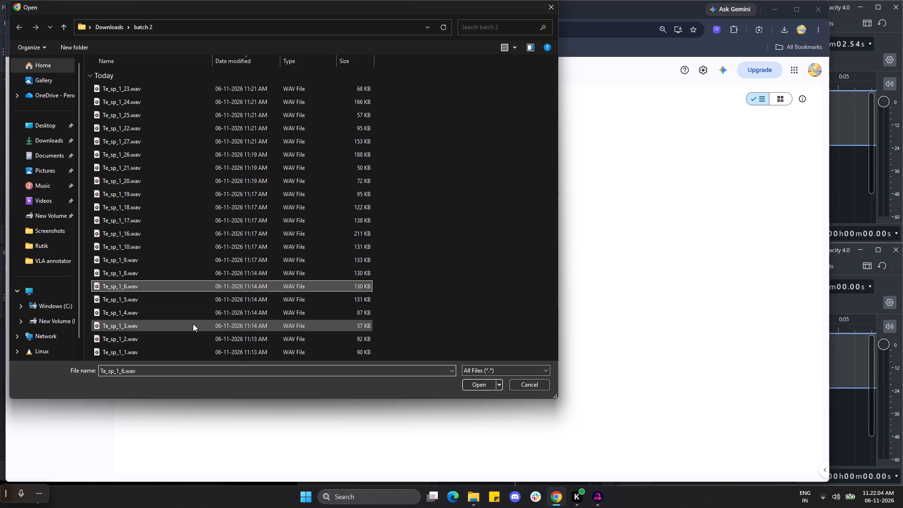
pyautogui.press('Delete')
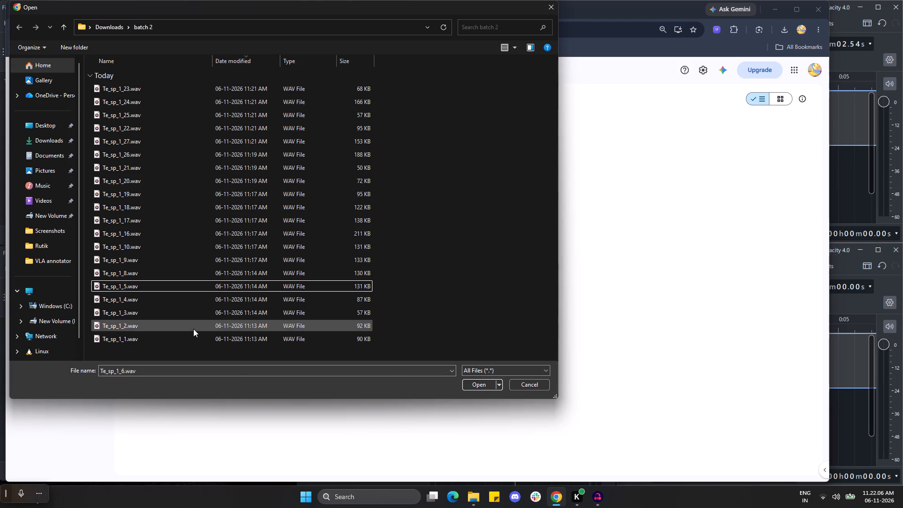
# Select all remaining WAV files in the local batch 2 folder and upload them to Drive's batch 2 folder.
pyautogui.click(193, 329)
pyautogui.hotkey('ctrl', 'a')
pyautogui.click(488, 387)
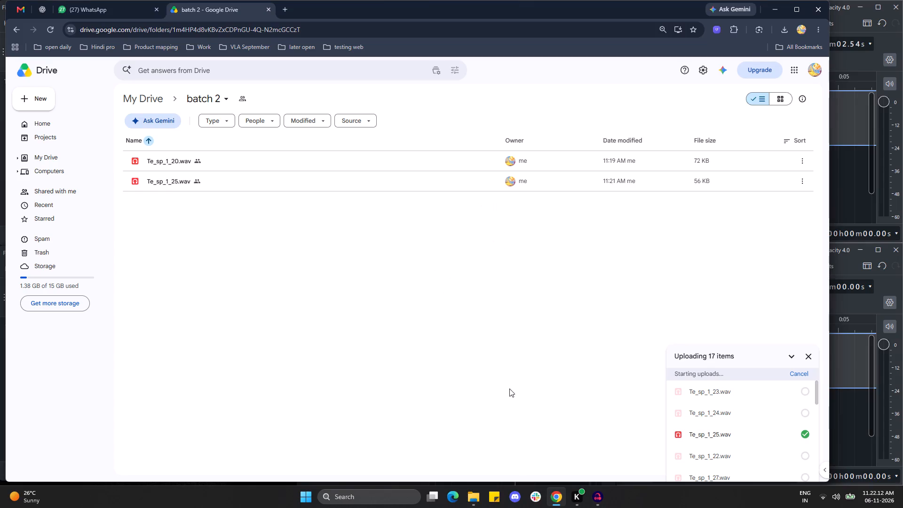
# Review the uploaded files and copy the sharing link of Drive's batch 2 folder.
pyautogui.scroll(-5, 447, 294)
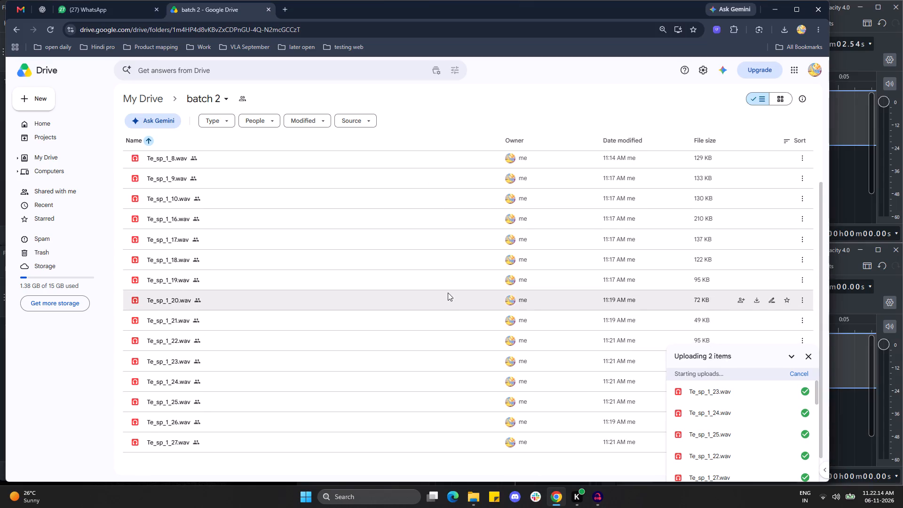
pyautogui.scroll(-4, 450, 291)
pyautogui.scroll(8, 431, 250)
pyautogui.click(247, 100)
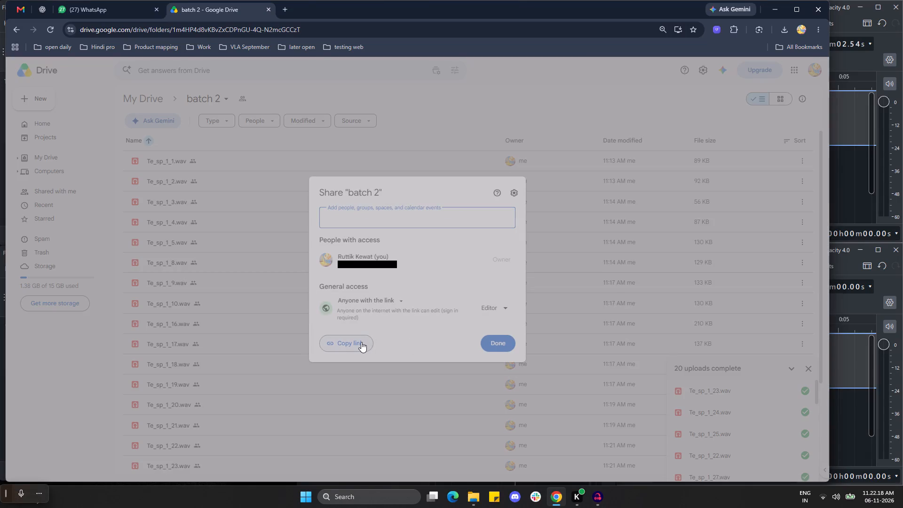
pyautogui.click(361, 342)
pyautogui.click(361, 342)
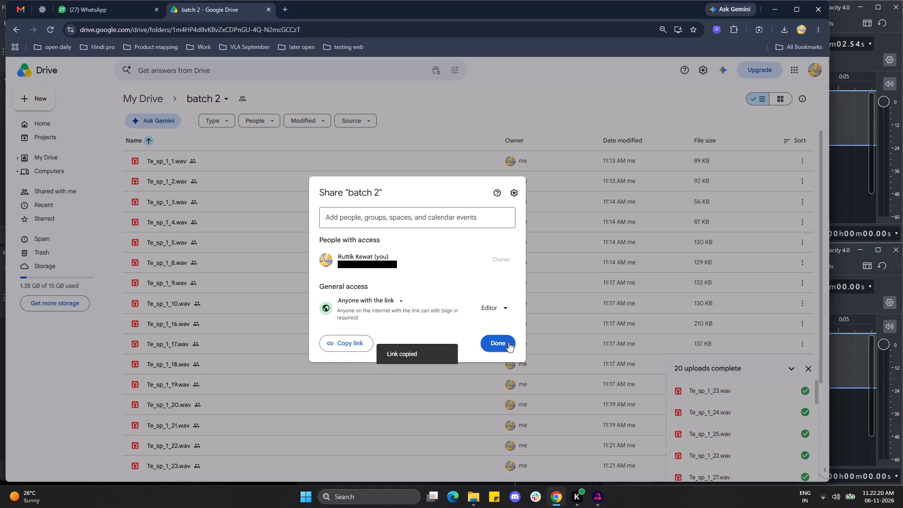
pyautogui.click(508, 342)
# Dismiss the summary of completed uploads covering the batch 2 file list.
pyautogui.scroll(-8, 719, 412)
pyautogui.scroll(6, 742, 422)
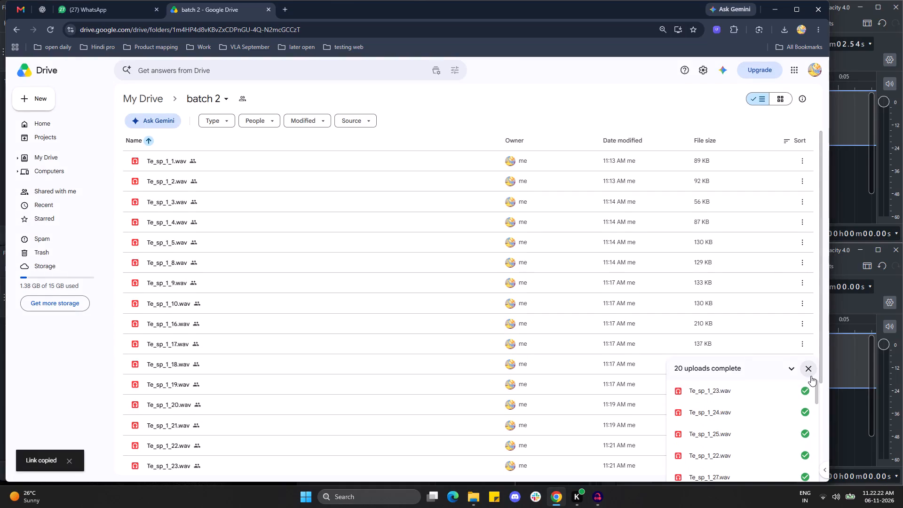
pyautogui.click(811, 376)
# Select all WAV files in Drive's batch 2 folder to check their number and names from first to last, and clear the selection.
pyautogui.scroll(-4, 491, 364)
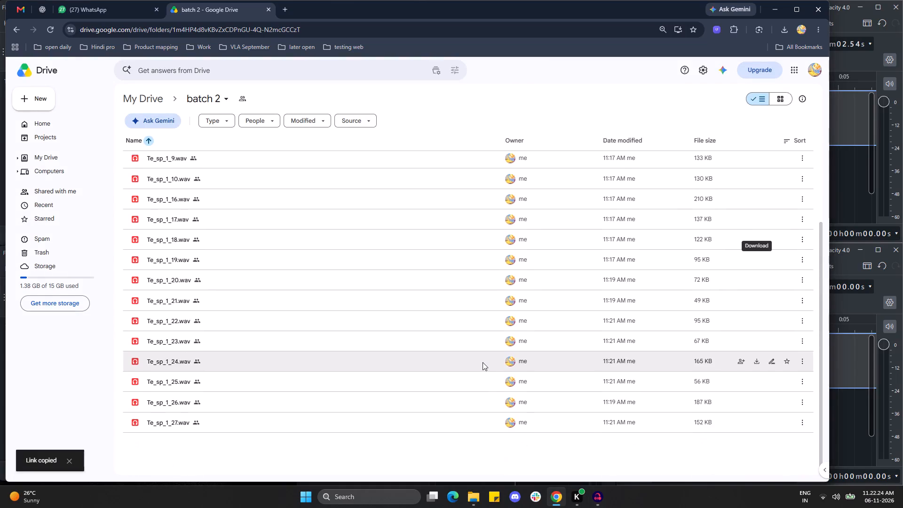
pyautogui.click(445, 420)
pyautogui.hotkey('ctrl', 'a')
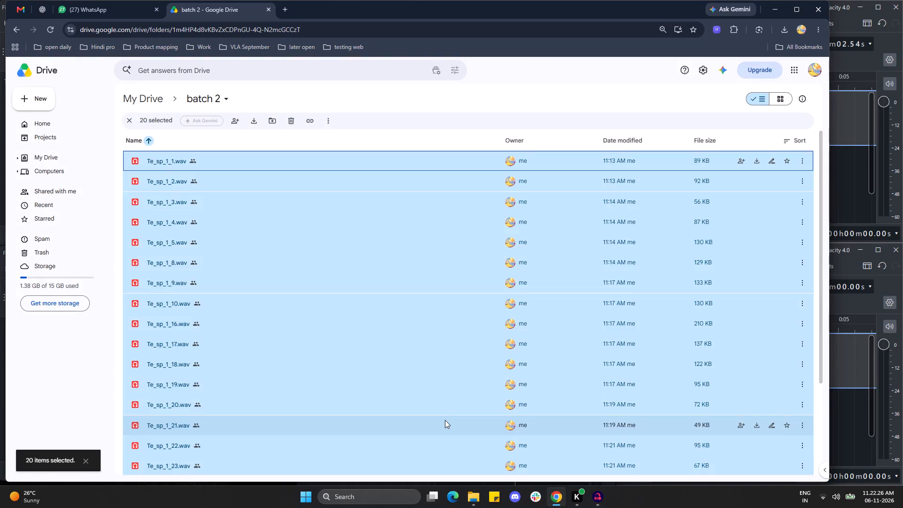
pyautogui.scroll(-3, 445, 420)
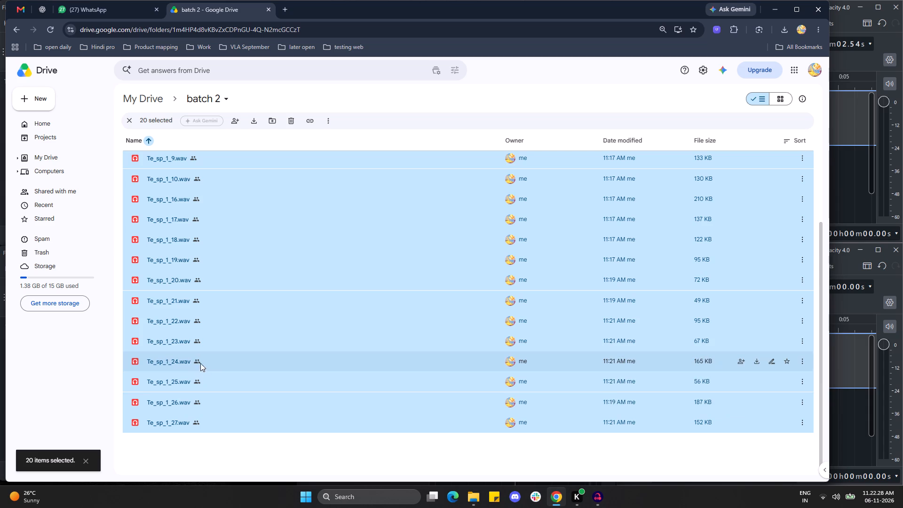
pyautogui.scroll(3, 193, 323)
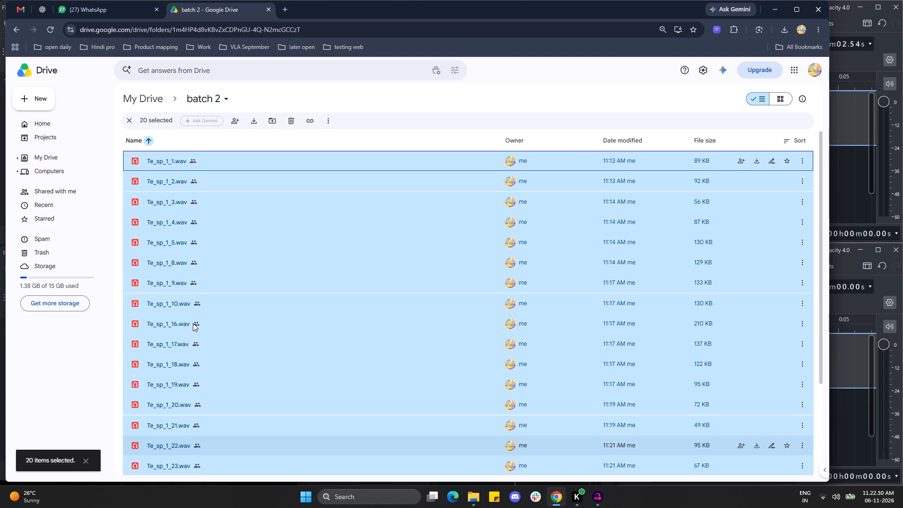
pyautogui.scroll(2, 193, 323)
pyautogui.scroll(2, 215, 257)
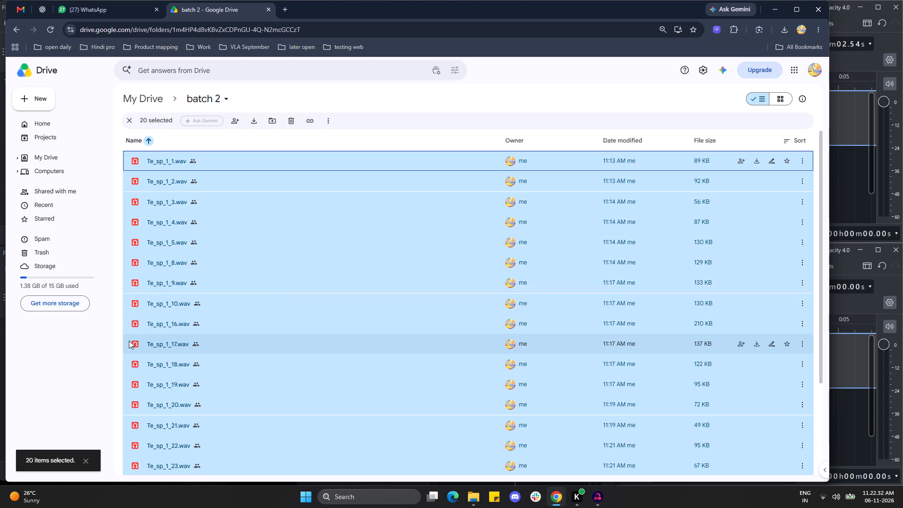
pyautogui.click(61, 372)
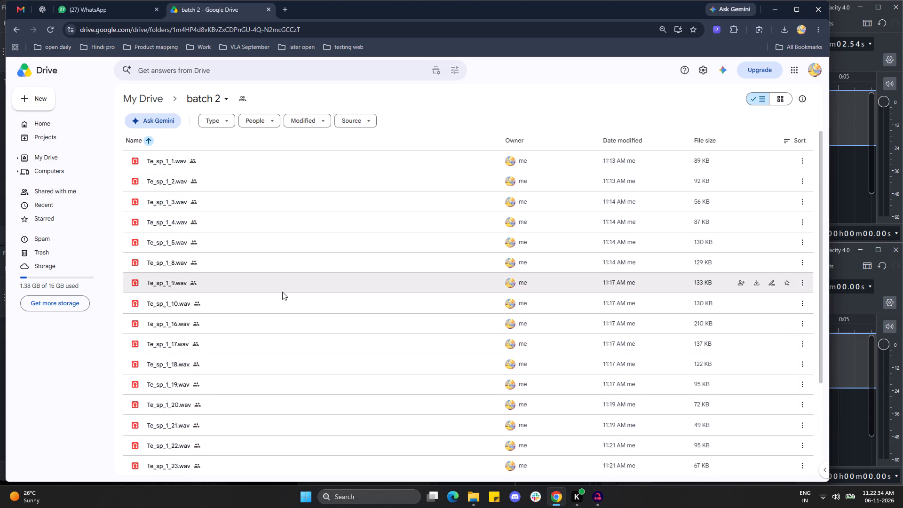
pyautogui.scroll(-2, 231, 252)
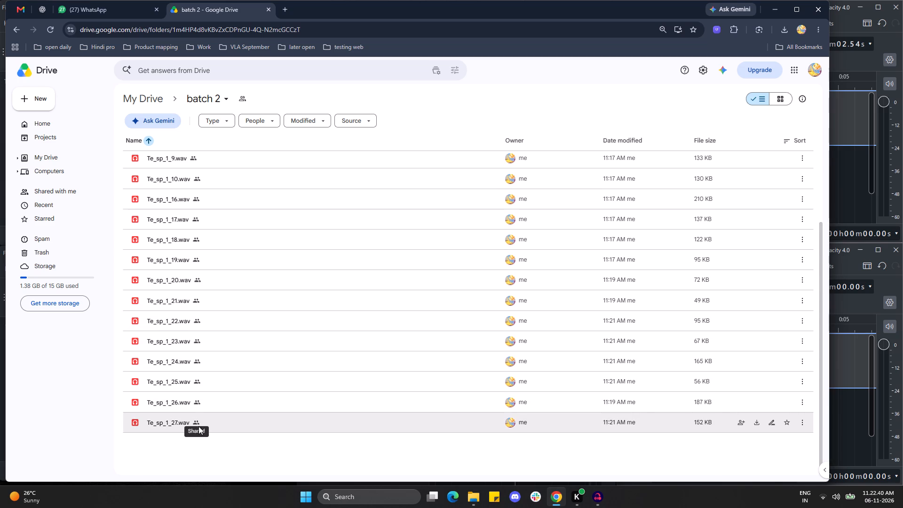
pyautogui.scroll(4, 240, 195)
pyautogui.click(242, 195)
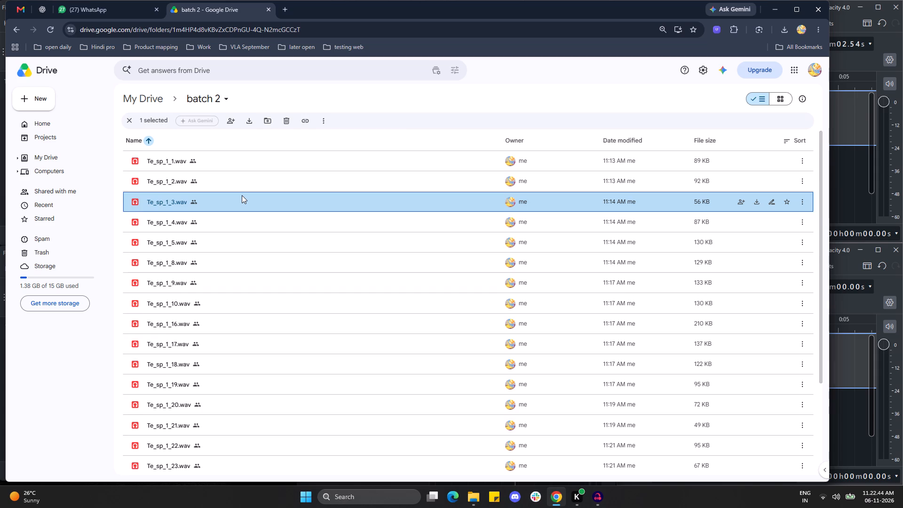
pyautogui.hotkey('ctrl', 'a')
pyautogui.scroll(-1, 242, 198)
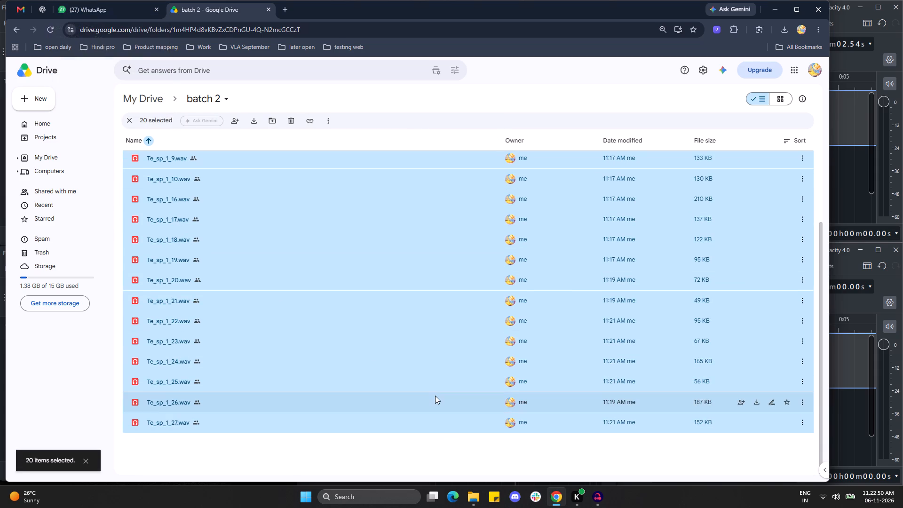
pyautogui.click(398, 464)
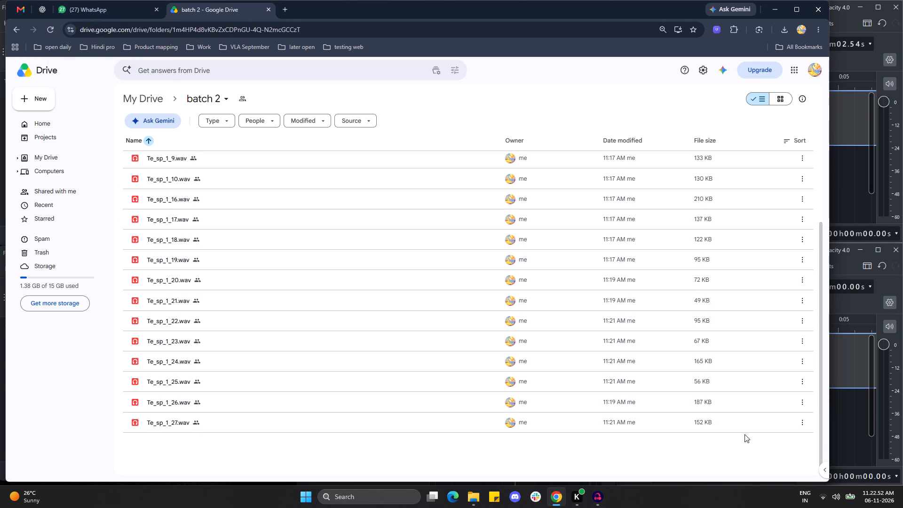
# Review the Te_sp_1 WAV files in Drive's batch 2 folder once more, from the first file to the last.
pyautogui.click(706, 143)
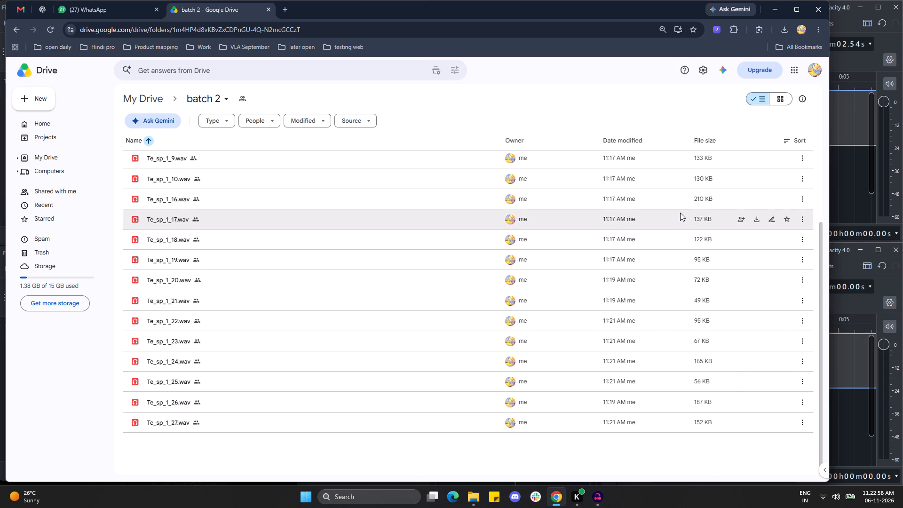
pyautogui.scroll(1, 680, 213)
pyautogui.scroll(1, 219, 146)
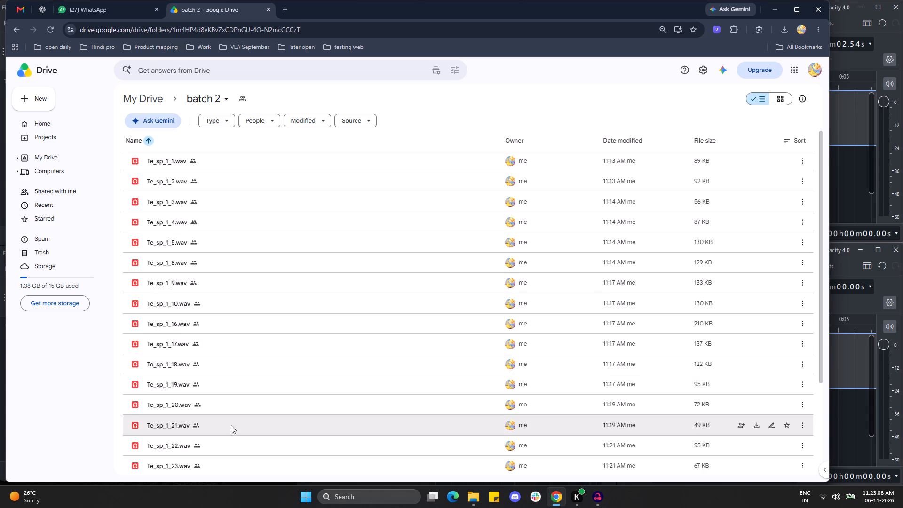
pyautogui.scroll(-1, 231, 439)
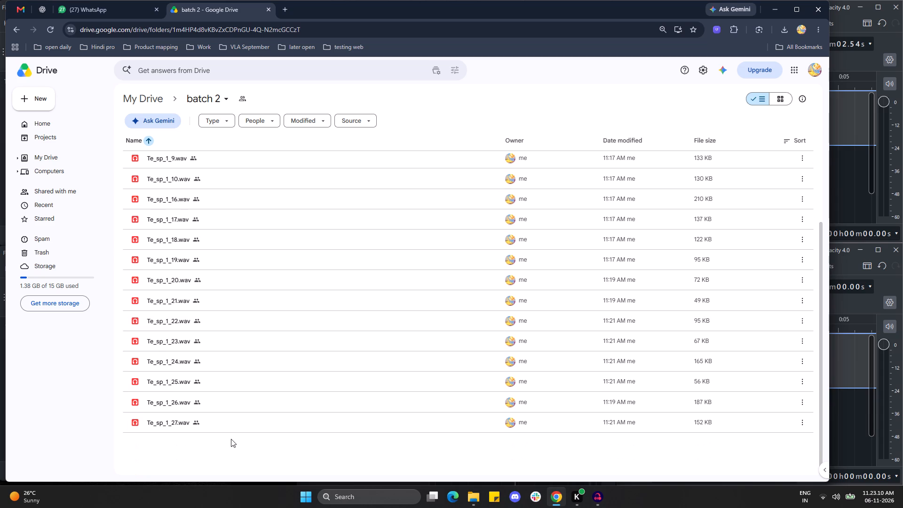
pyautogui.scroll(-2, 231, 439)
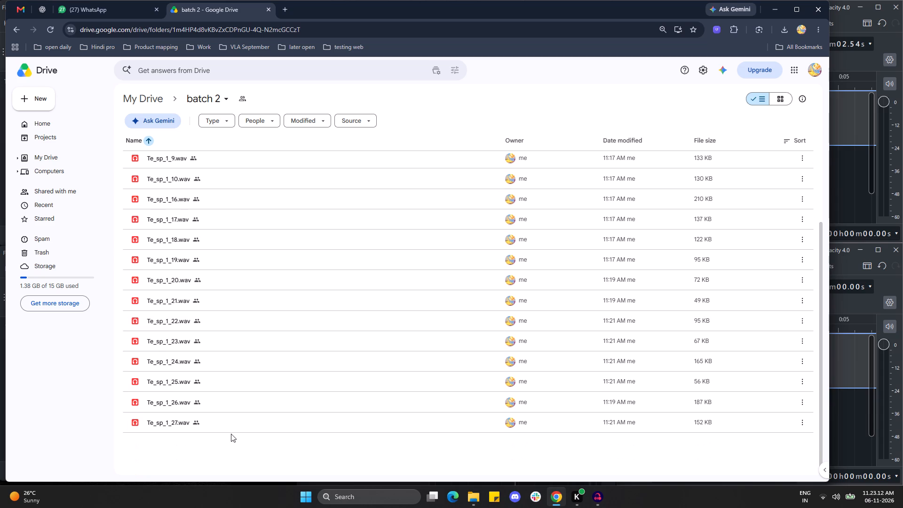
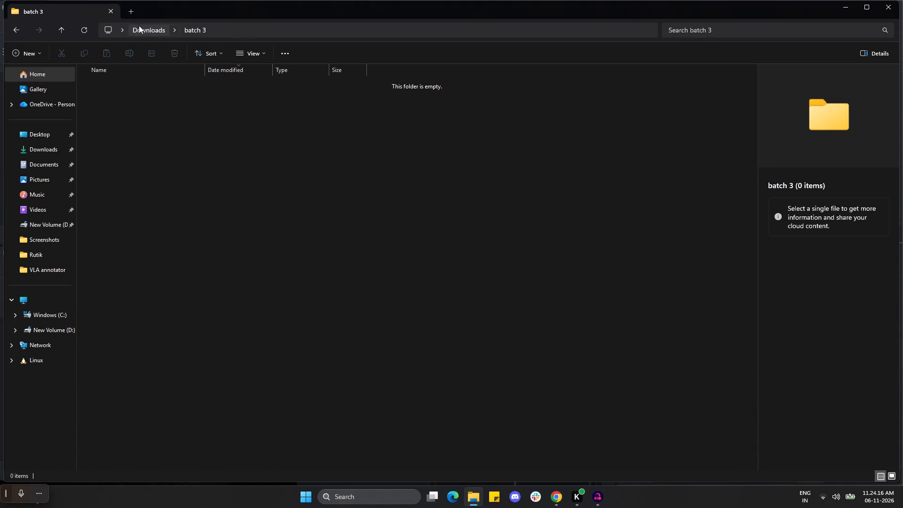
# Open the local batch 2 folder in Downloads and select its last file, Te_sp_1_27.wav, to check the exported files.
pyautogui.click(141, 28)
pyautogui.doubleClick(120, 127)
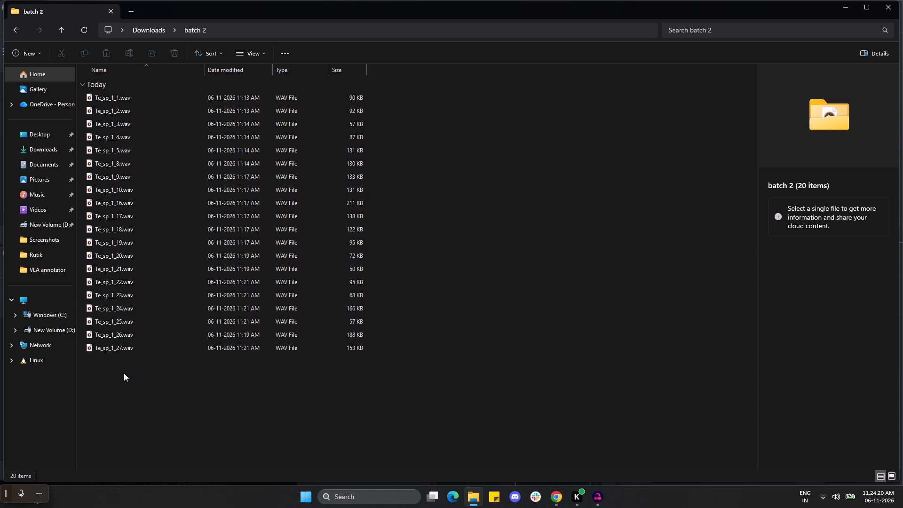
pyautogui.moveTo(125, 365); pyautogui.dragTo(127, 340)
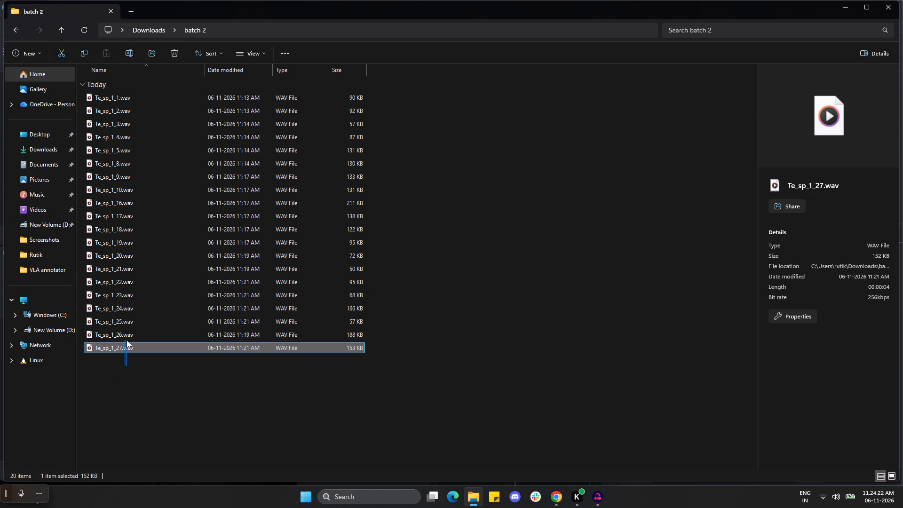
# Compare the number of WAV files in the local batch 2 folder with the MP3 files in Downloads' Rutik folder, and close the file window.
pyautogui.moveTo(127, 340); pyautogui.dragTo(111, 83)
pyautogui.click(517, 296)
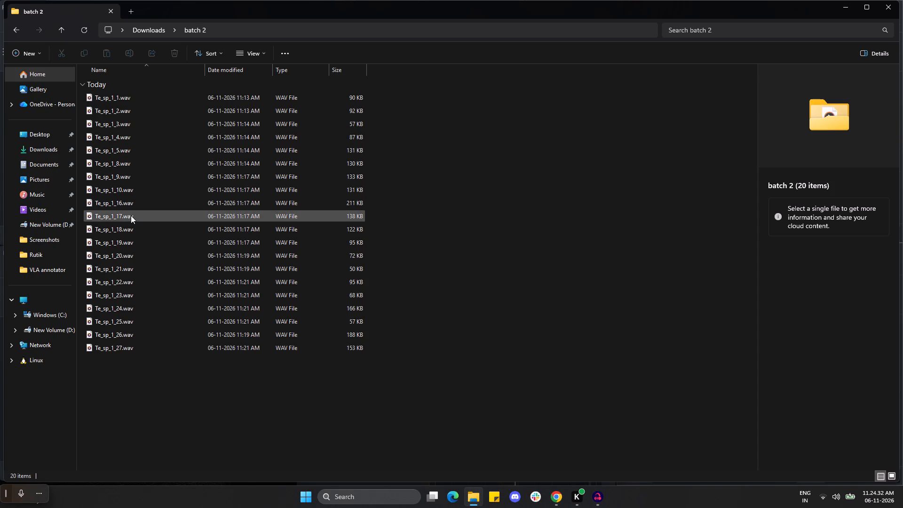
pyautogui.click(158, 34)
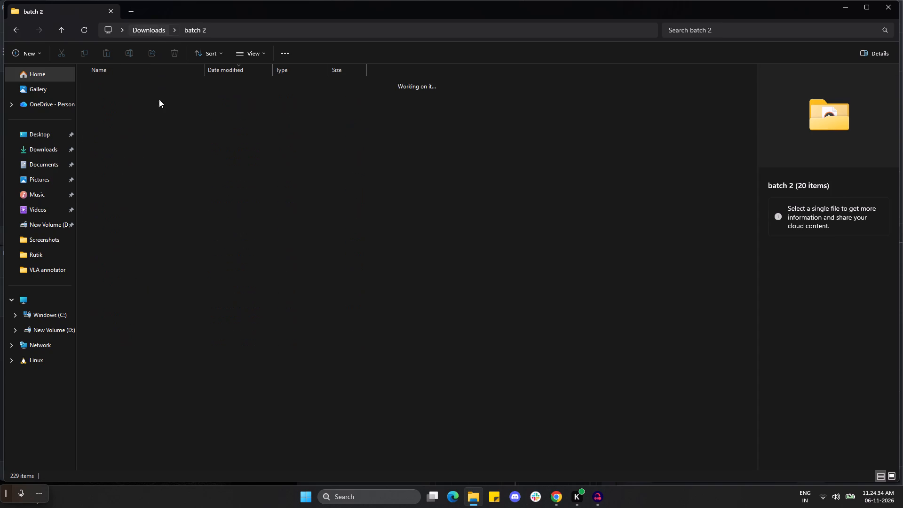
pyautogui.doubleClick(124, 146)
pyautogui.moveTo(141, 422); pyautogui.dragTo(105, 140)
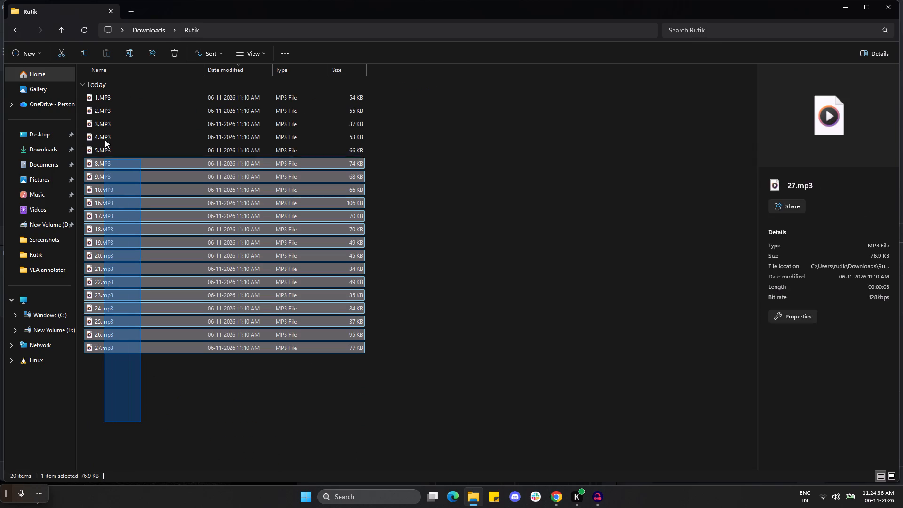
pyautogui.moveTo(105, 140); pyautogui.dragTo(105, 81)
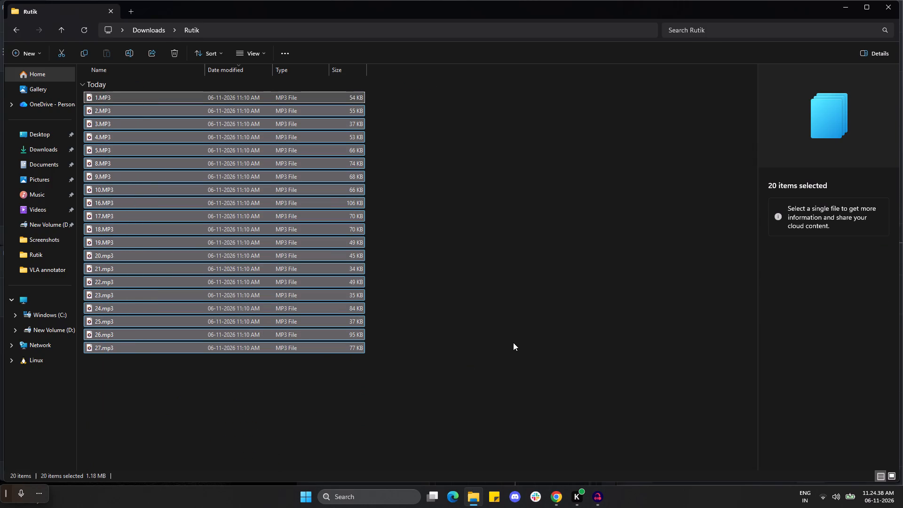
pyautogui.click(475, 319)
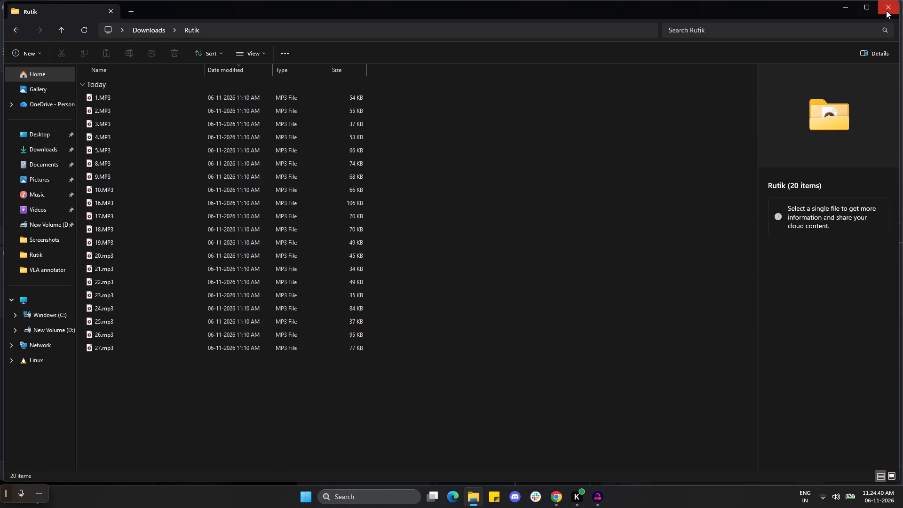
pyautogui.click(886, 10)
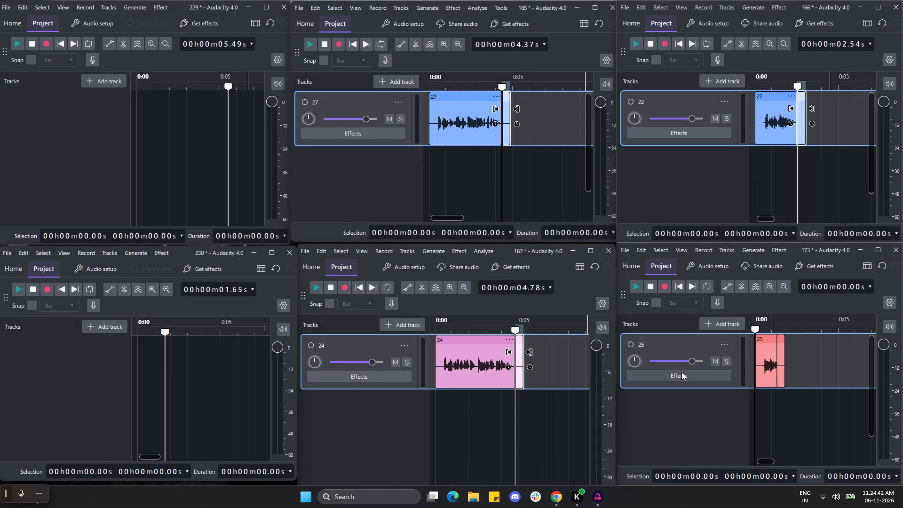
# In Audacity, delete the already exported tracks 24, 27 and 22 from their open projects.
pyautogui.click(404, 350)
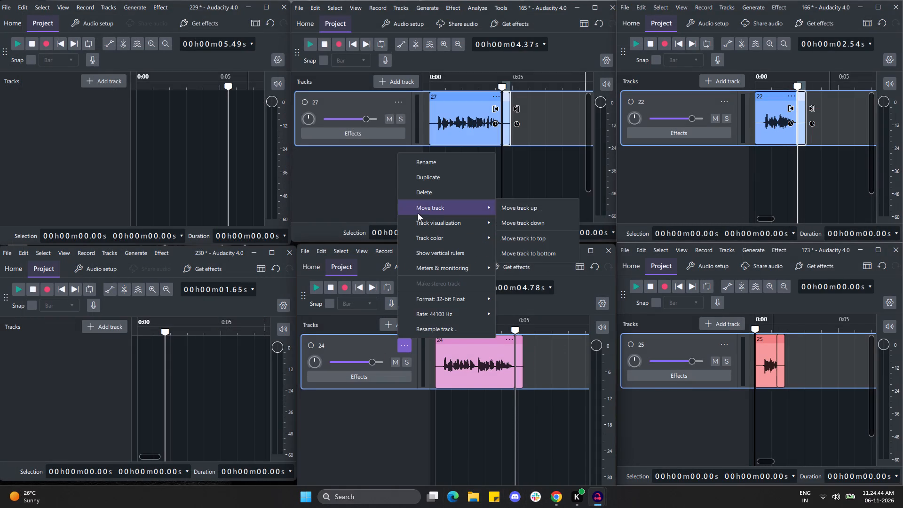
pyautogui.click(434, 194)
pyautogui.click(402, 105)
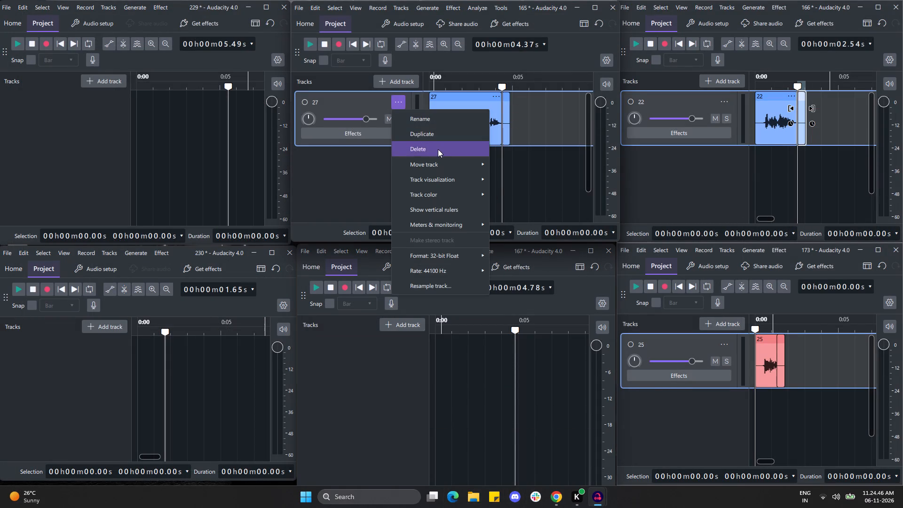
pyautogui.click(438, 149)
pyautogui.click(726, 108)
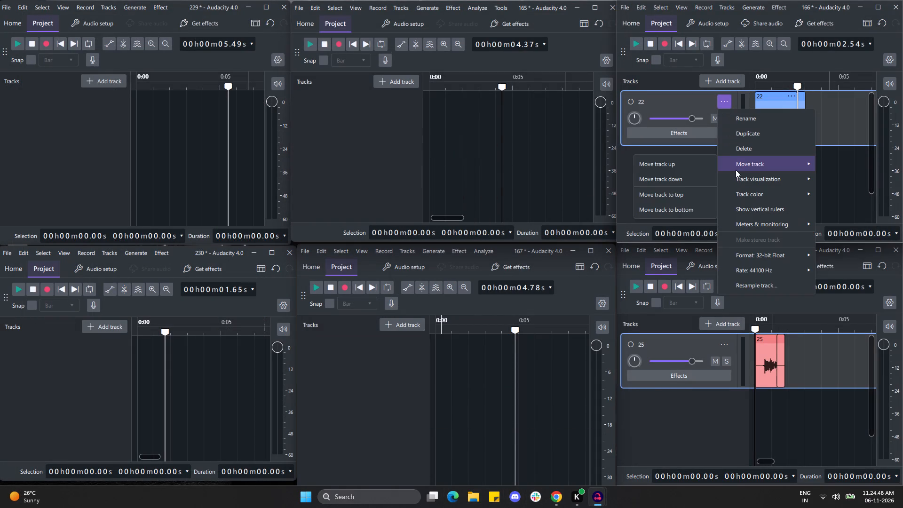
# Delete the remaining exported tracks 22 and 25 from their open projects.
pyautogui.click(738, 154)
pyautogui.click(728, 345)
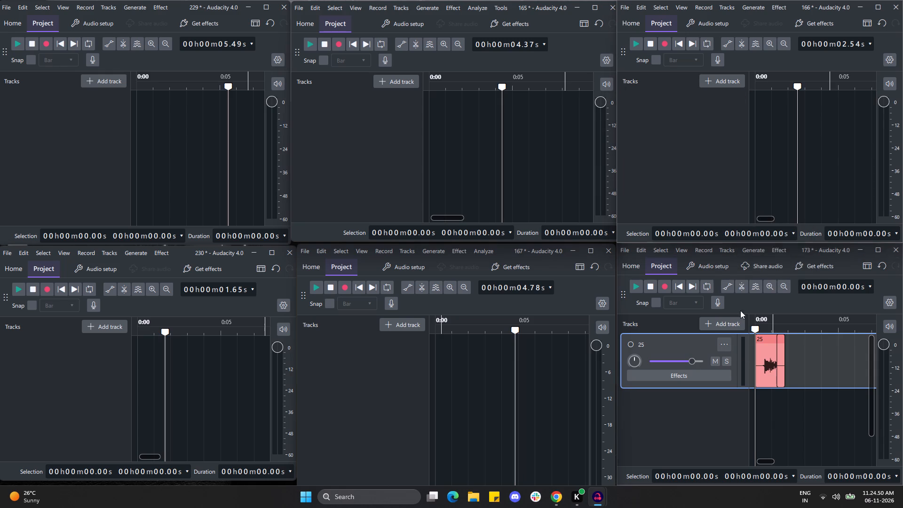
pyautogui.click(729, 194)
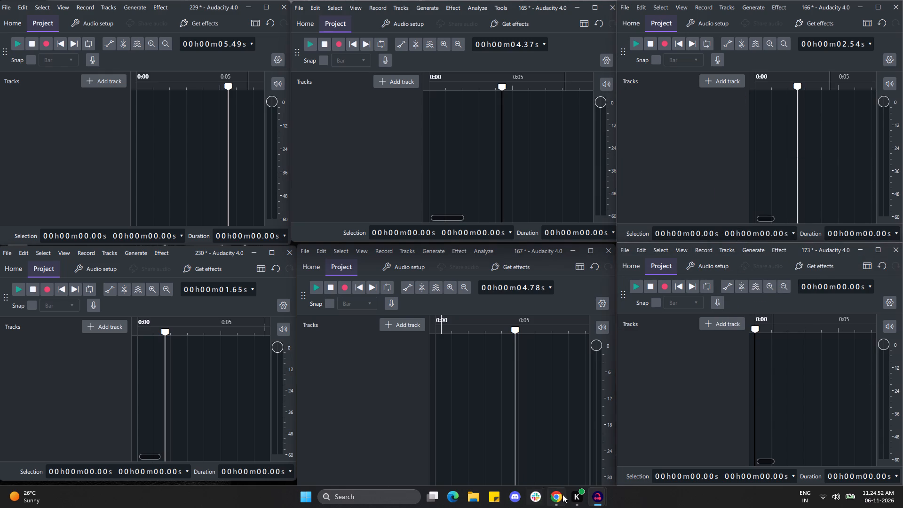
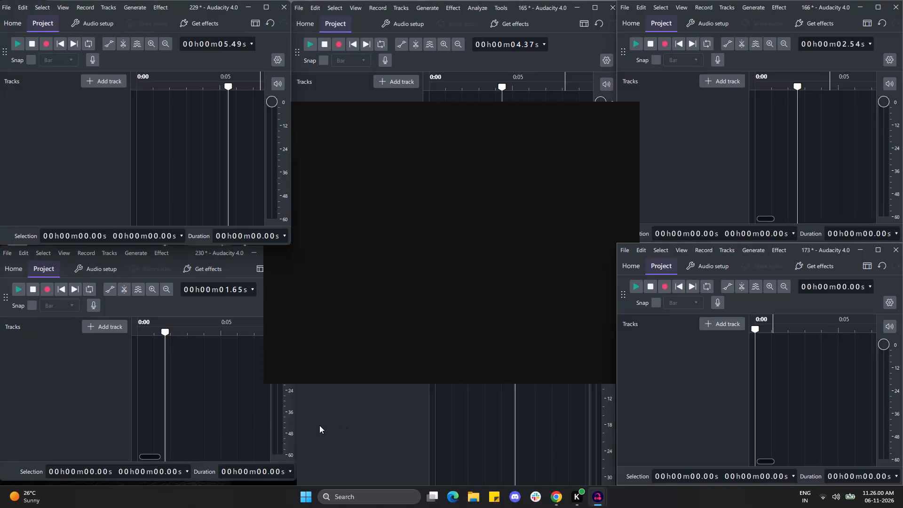
# Bring the emptied project 230 window in front of the blank black window overlapping it.
pyautogui.click(64, 417)
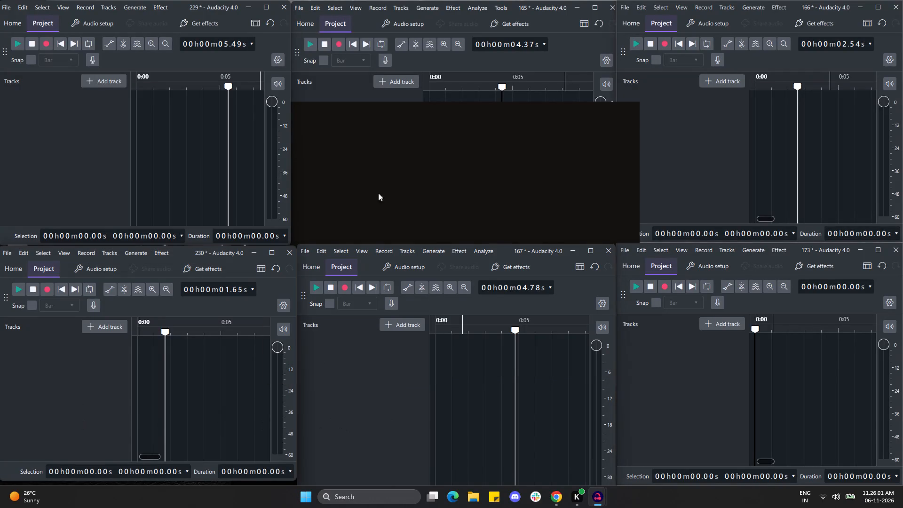
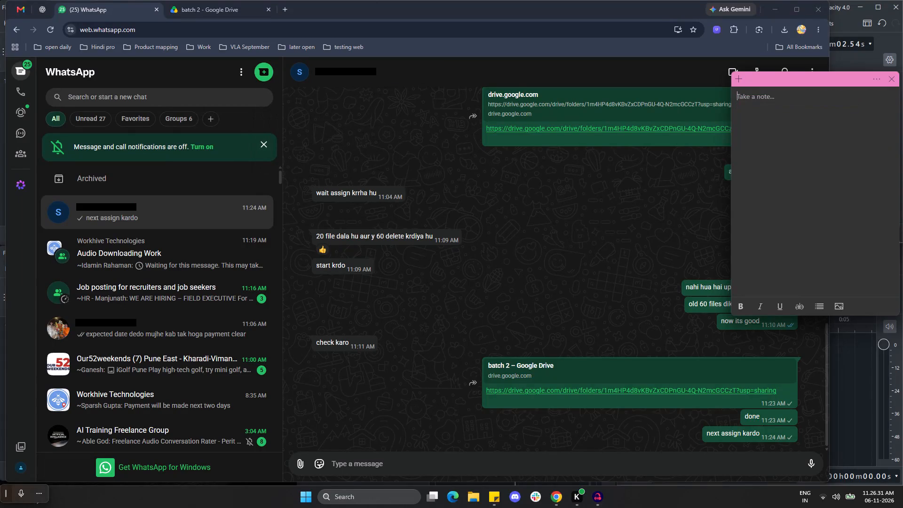
# Write the file name prefix Te_sp_1_ in the empty sticky note and copy it.
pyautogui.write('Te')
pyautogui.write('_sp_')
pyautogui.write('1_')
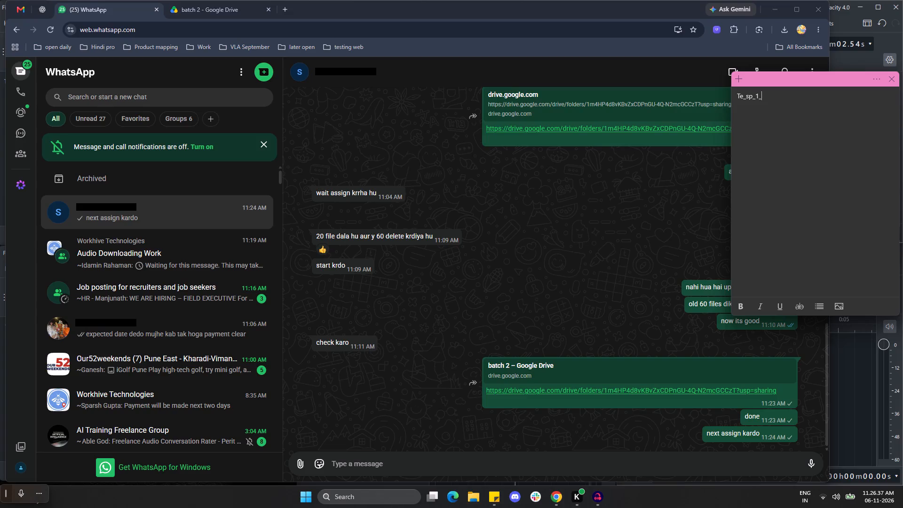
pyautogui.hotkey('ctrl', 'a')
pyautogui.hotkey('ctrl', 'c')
# Below the prefix in the note, leave a blank line and list the numbers 10 and 60 on separate lines.
pyautogui.click(781, 182)
pyautogui.press('Return')
pyautogui.press('Return')
pyautogui.press('Return')
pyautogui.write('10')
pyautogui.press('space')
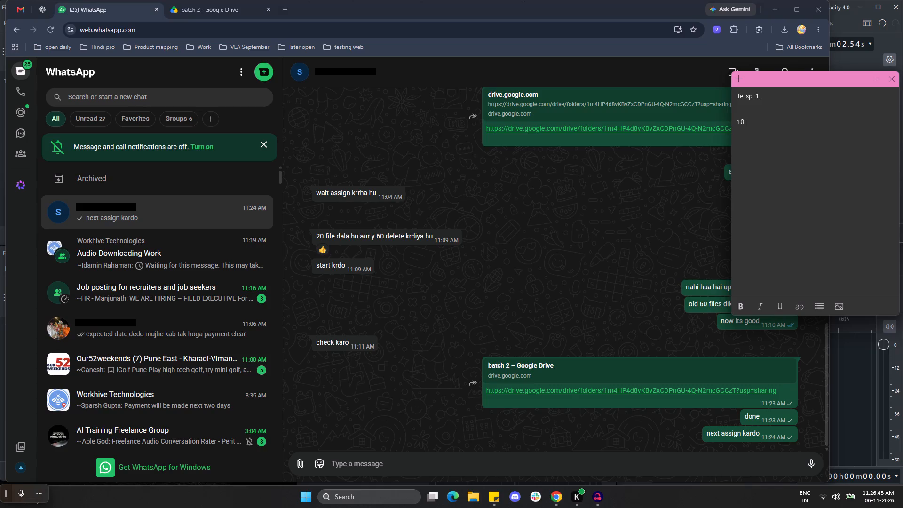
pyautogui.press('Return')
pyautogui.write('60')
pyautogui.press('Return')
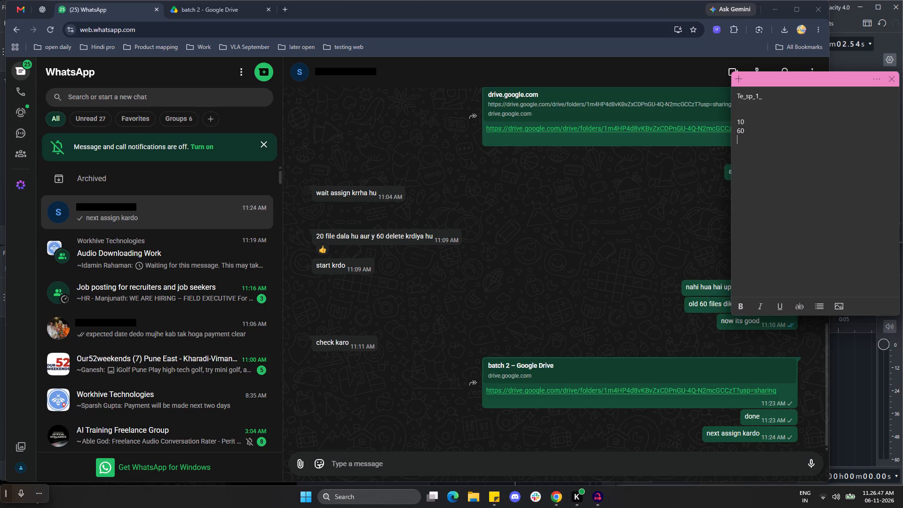
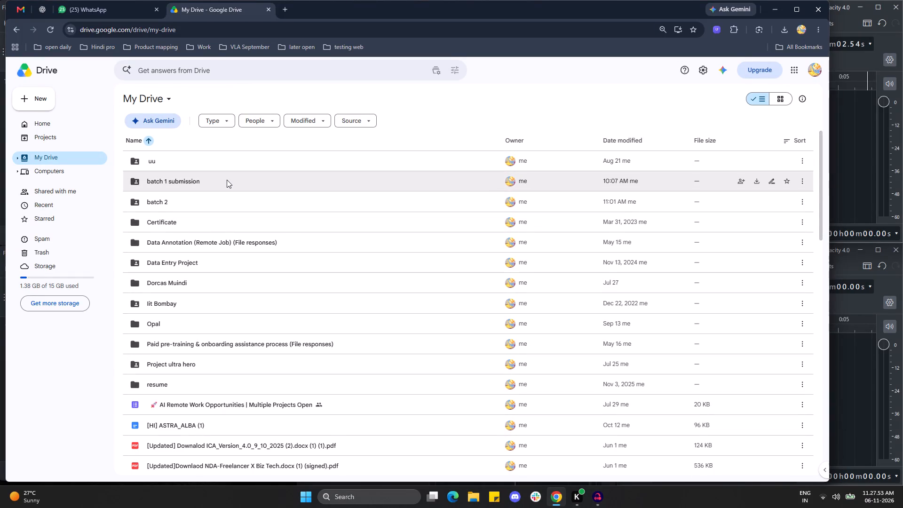
# In Google Drive in Chrome, open the shared Audio Downloading File folder from the Home page's suggested folders.
pyautogui.click(79, 130)
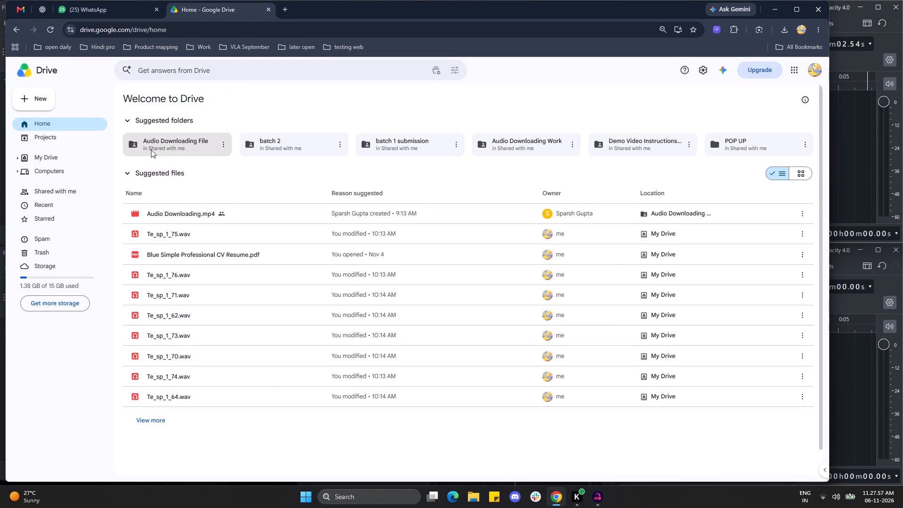
pyautogui.doubleClick(159, 148)
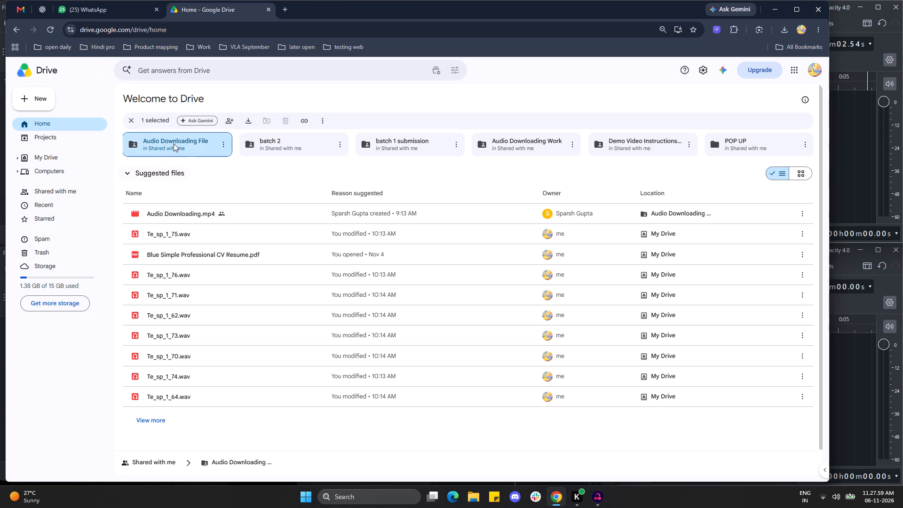
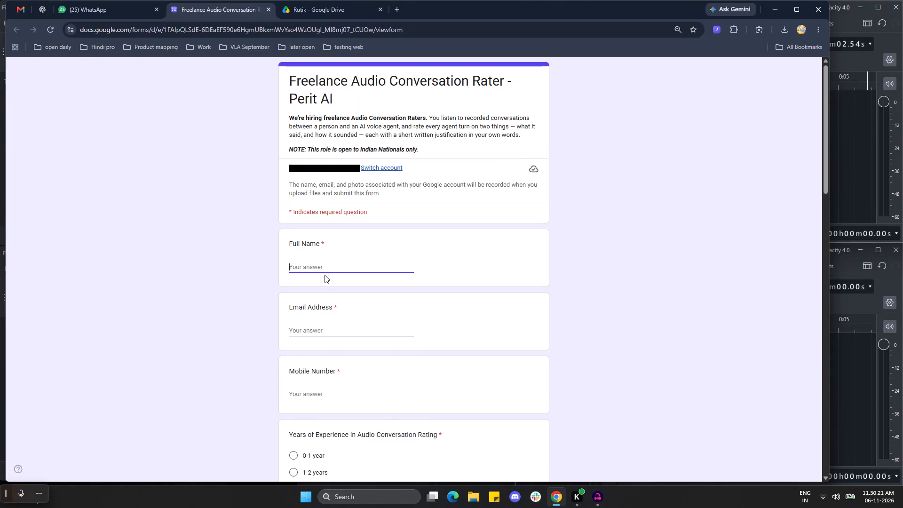
# Fill in the applicant's full name, email address and mobile number on the Freelance Audio Conversation Rater form.
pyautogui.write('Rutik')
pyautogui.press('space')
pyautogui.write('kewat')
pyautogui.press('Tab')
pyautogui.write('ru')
pyautogui.click(375, 350)
pyautogui.click(326, 394)
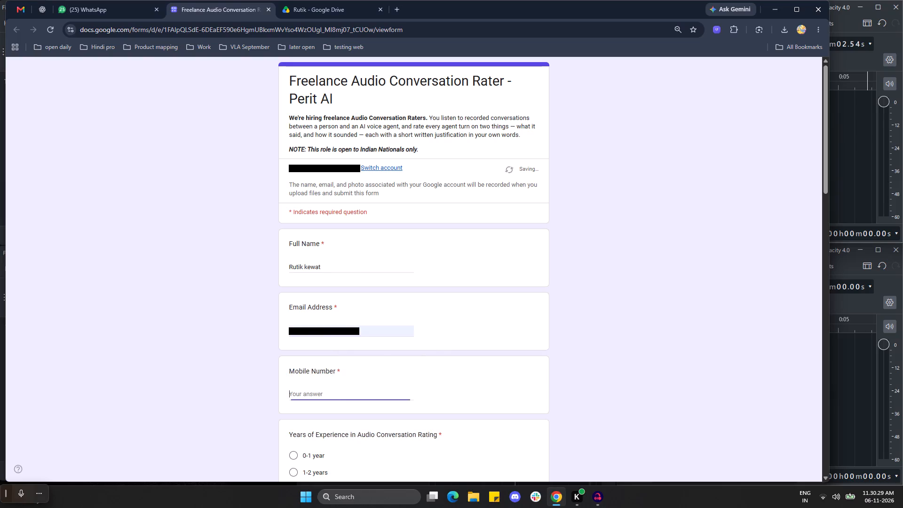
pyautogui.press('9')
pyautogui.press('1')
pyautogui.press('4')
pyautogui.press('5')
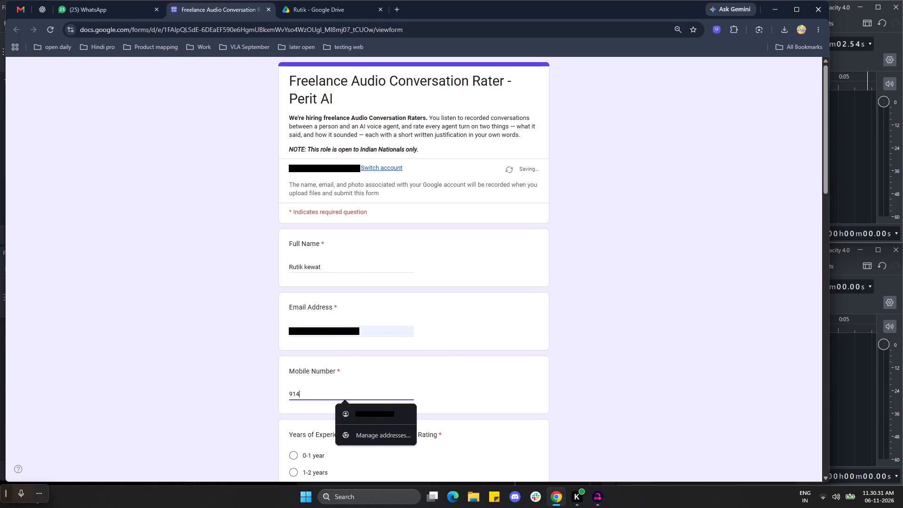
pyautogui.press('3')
pyautogui.click(364, 409)
# Answer 0-1 year for rating experience, and Yes to having a laptop, stable internet, and headphones with a quiet environment.
pyautogui.scroll(-2, 349, 405)
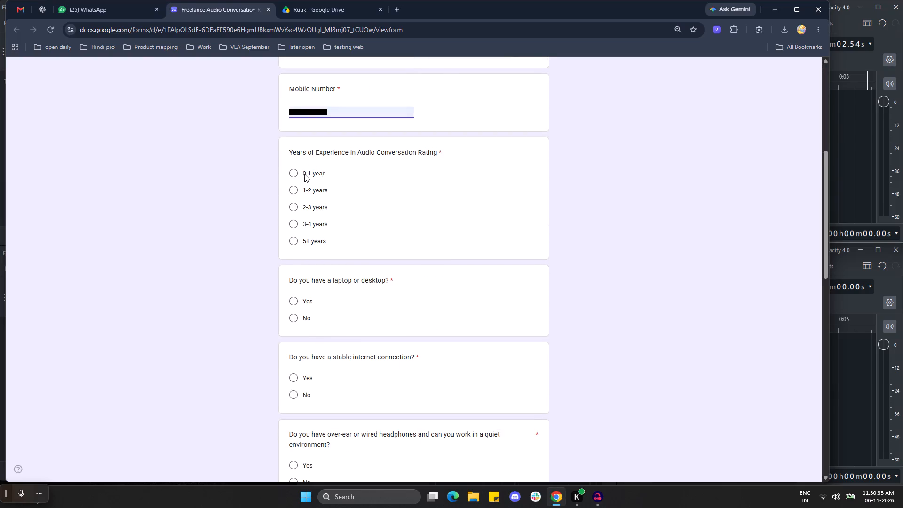
pyautogui.click(303, 173)
pyautogui.click(298, 300)
pyautogui.scroll(-1, 323, 312)
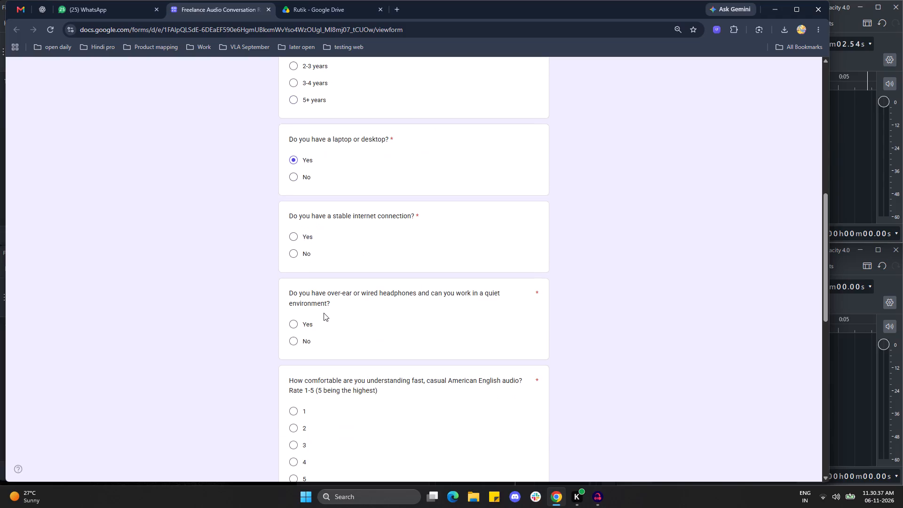
pyautogui.click(297, 232)
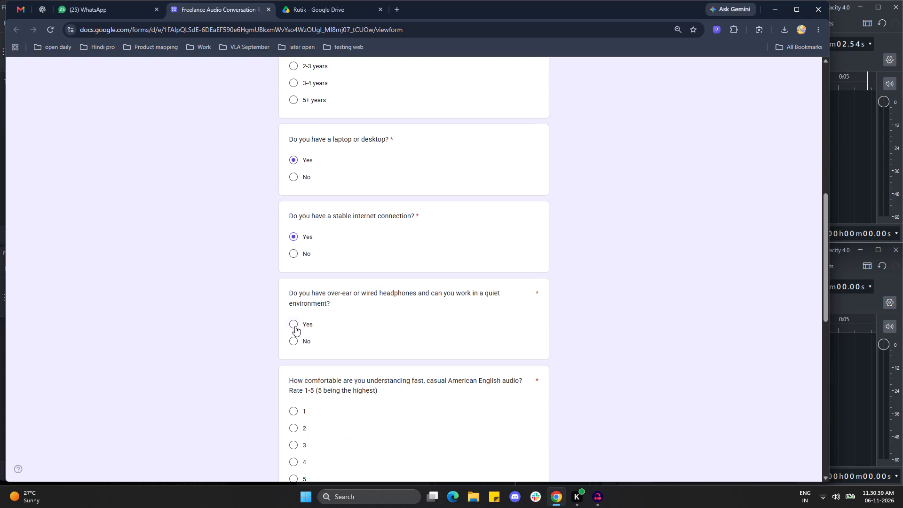
pyautogui.click(295, 326)
# Rate American English audio comfort as 5, and answer Yes to 30-50 hours a week and INR 20k-30k per month.
pyautogui.scroll(-1, 338, 320)
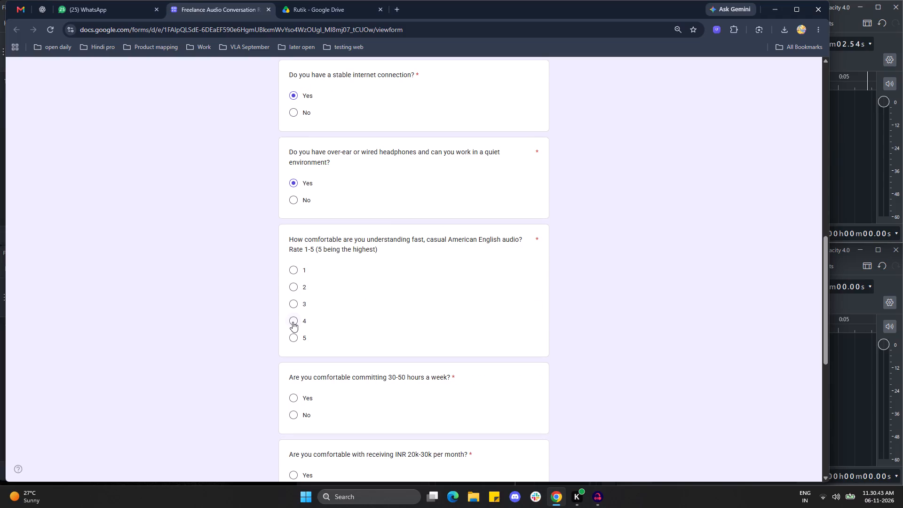
pyautogui.click(290, 336)
pyautogui.scroll(-1, 289, 333)
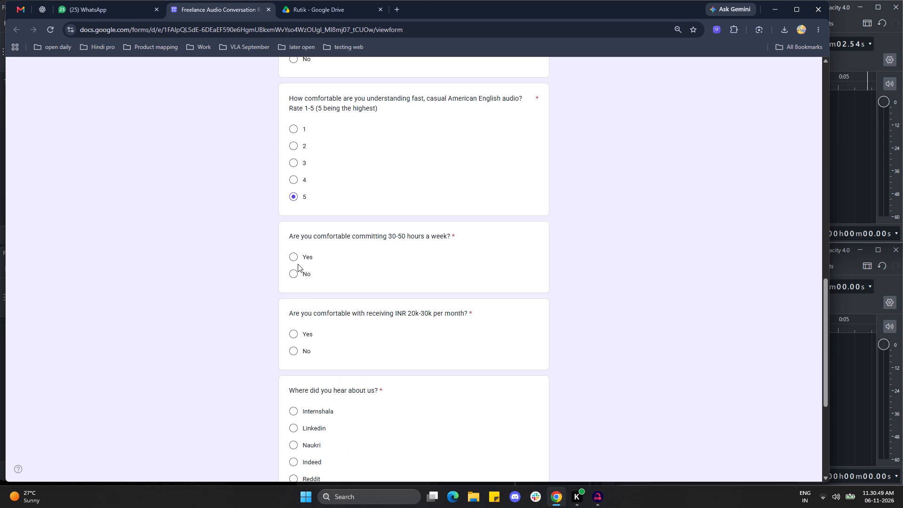
pyautogui.click(298, 265)
pyautogui.click(292, 256)
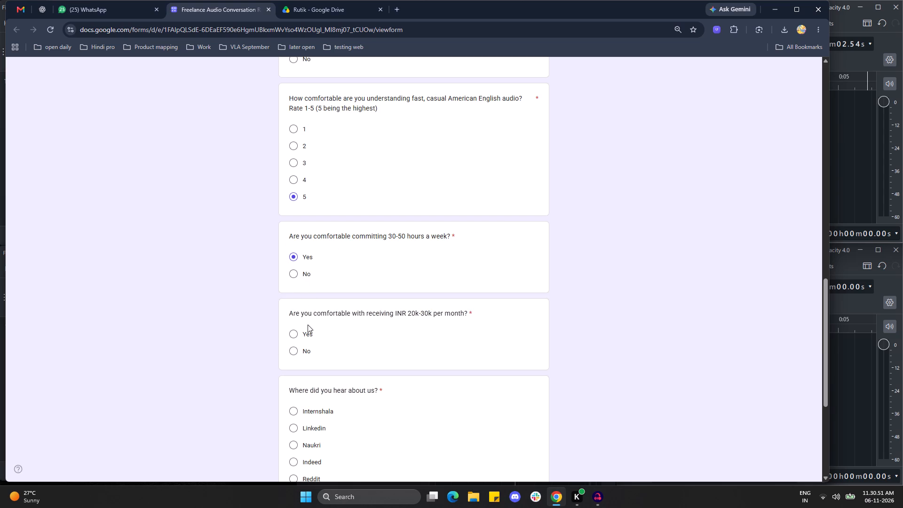
pyautogui.click(293, 334)
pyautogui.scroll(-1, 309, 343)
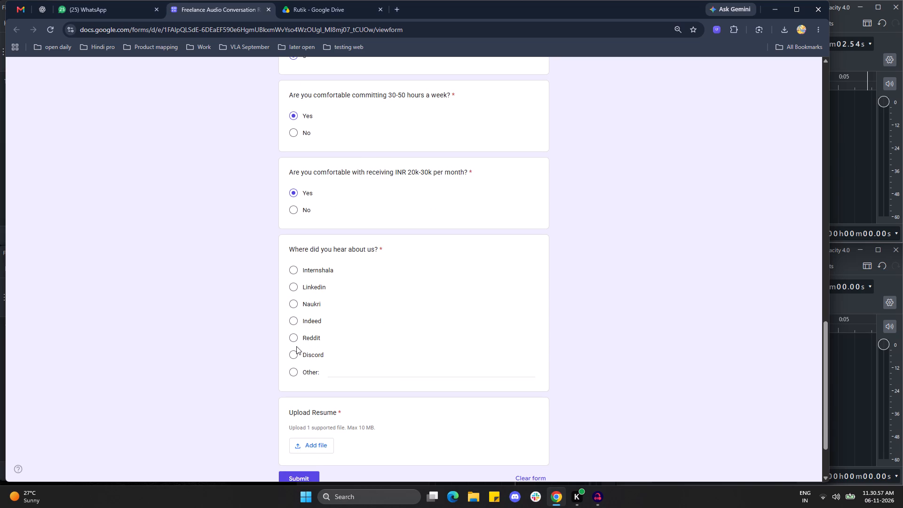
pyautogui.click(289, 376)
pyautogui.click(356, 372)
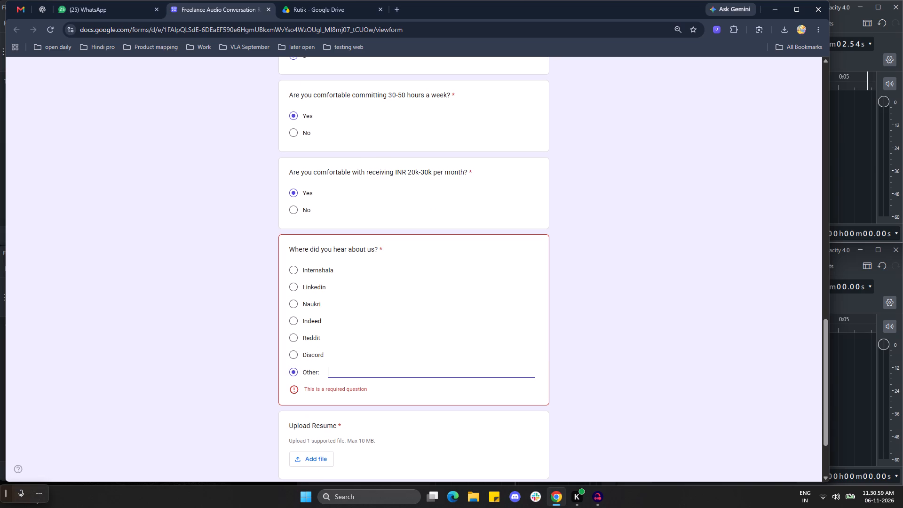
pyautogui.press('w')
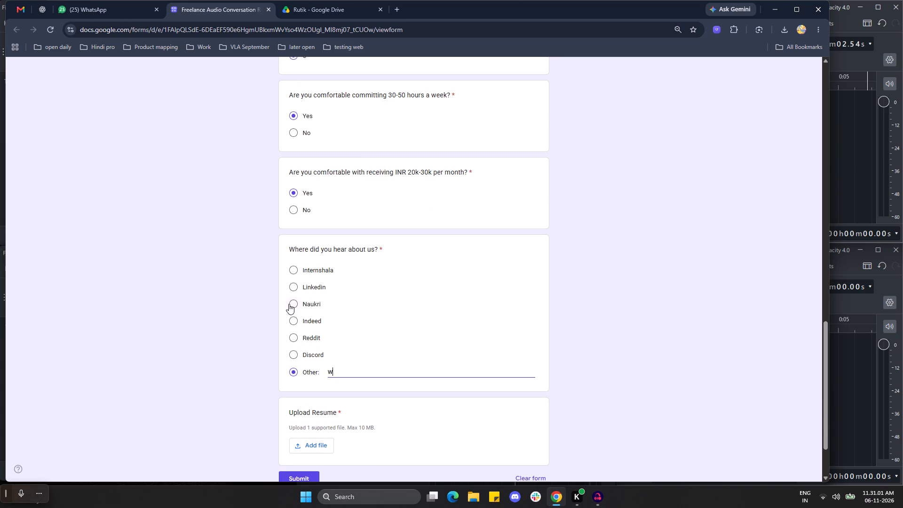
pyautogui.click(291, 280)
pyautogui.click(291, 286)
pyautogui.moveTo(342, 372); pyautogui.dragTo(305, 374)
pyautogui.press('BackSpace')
# Choose Linkedin as the answer to where the applicant heard about the company.
pyautogui.scroll(-1, 331, 389)
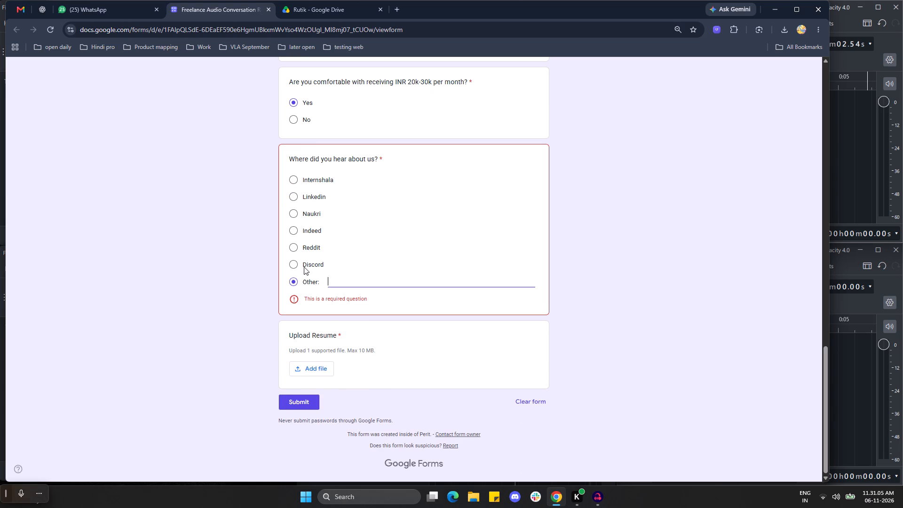
pyautogui.click(296, 191)
# Attach this week's Blue Simple Prof... PDF from the recent Drive files as the resume.
pyautogui.scroll(-1, 327, 335)
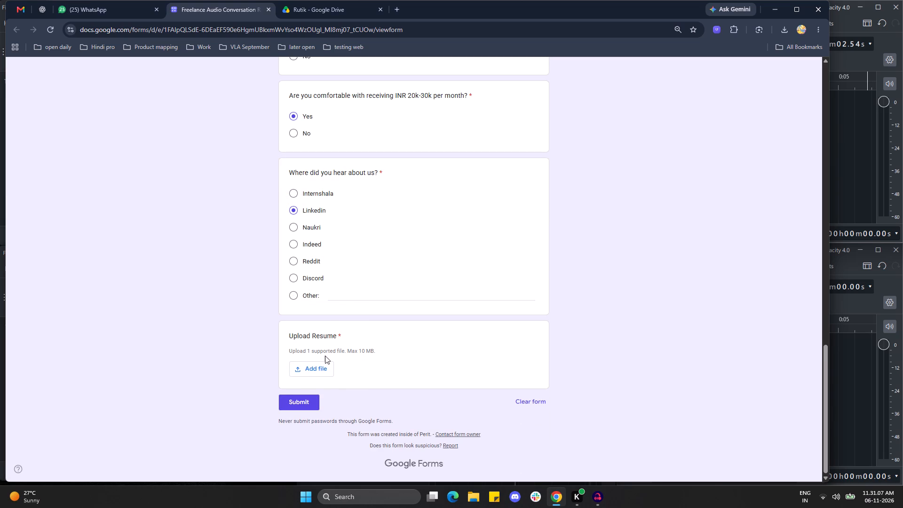
pyautogui.click(322, 366)
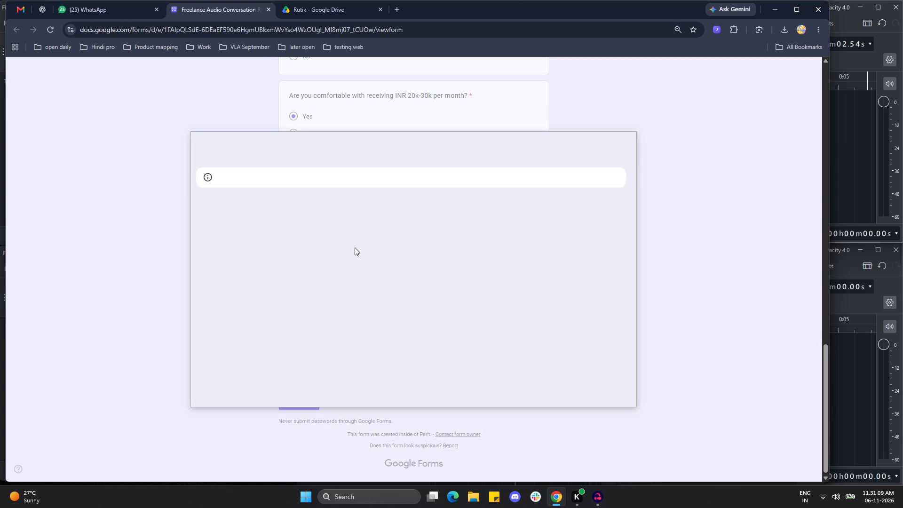
pyautogui.click(286, 174)
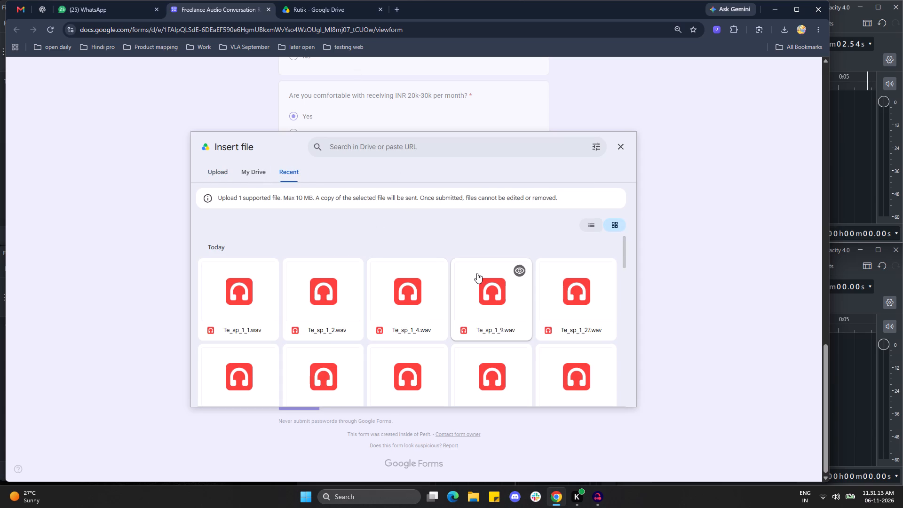
pyautogui.scroll(-3, 428, 260)
pyautogui.scroll(-20, 443, 290)
pyautogui.scroll(-2, 443, 290)
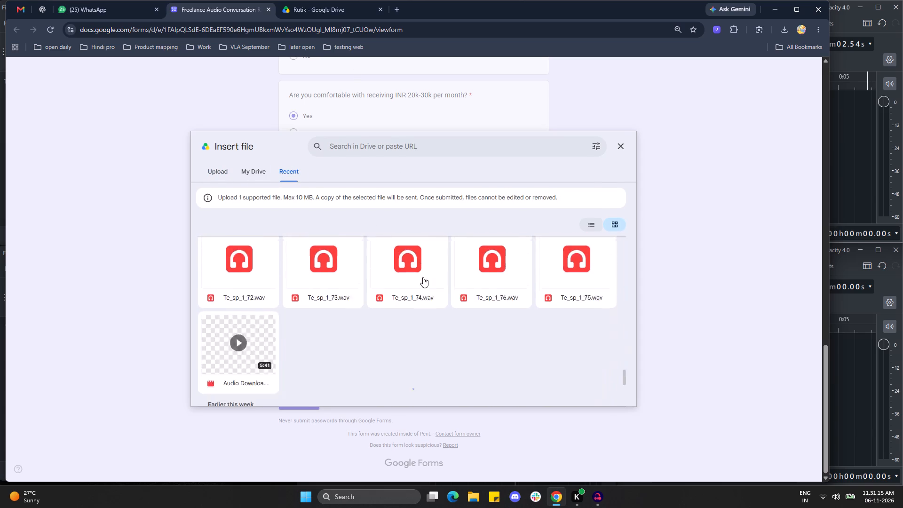
pyautogui.scroll(-6, 423, 277)
pyautogui.click(518, 257)
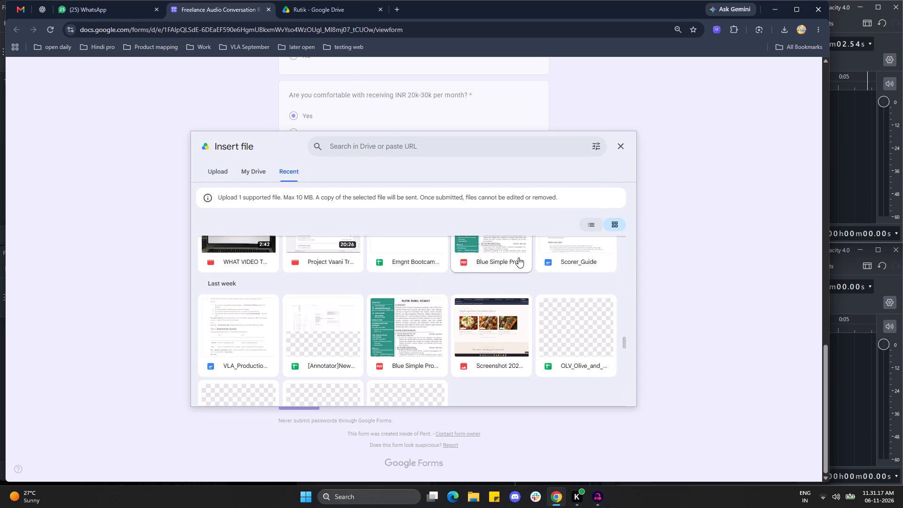
pyautogui.click(609, 391)
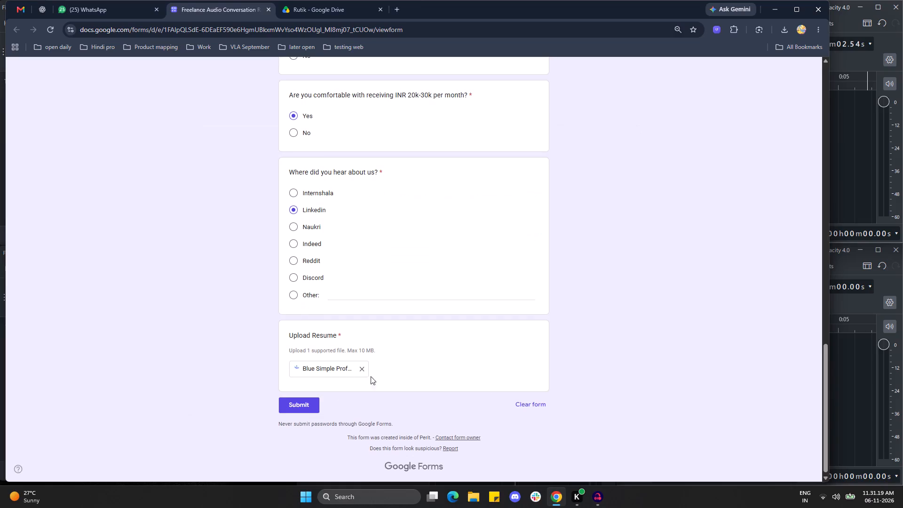
# Submit the completed Freelance Audio Conversation Rater application form.
pyautogui.click(304, 399)
pyautogui.scroll(5, 590, 238)
pyautogui.scroll(9, 432, 202)
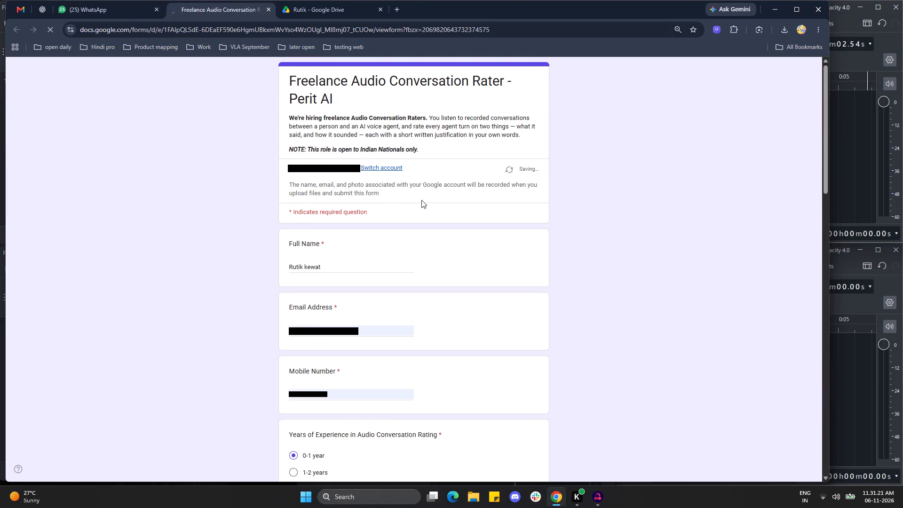
pyautogui.scroll(1, 421, 200)
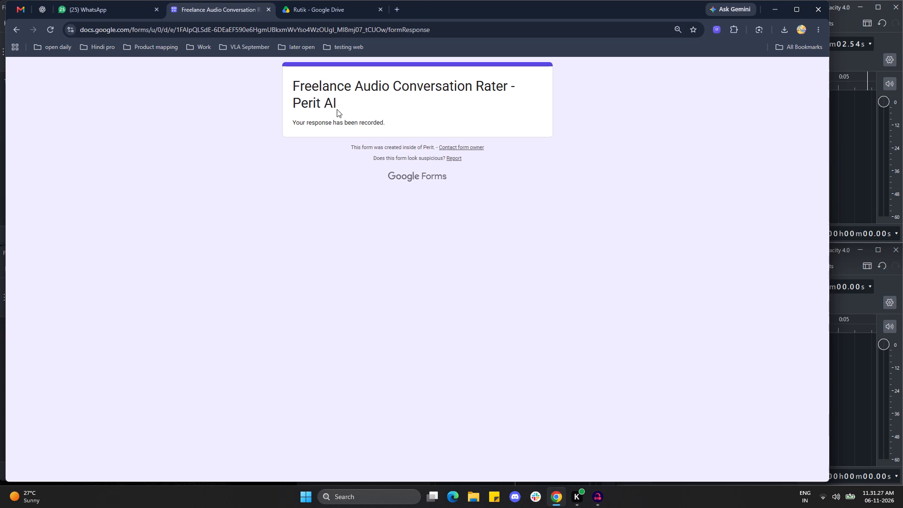
# Copy the company name Perit AI from the form confirmation heading and search the web for it in a new tab.
pyautogui.moveTo(337, 109); pyautogui.dragTo(299, 111)
pyautogui.keyDown('ctrl'); pyautogui.click(299, 111); pyautogui.keyUp('ctrl')
pyautogui.click(294, 107)
pyautogui.moveTo(291, 106); pyautogui.dragTo(348, 107)
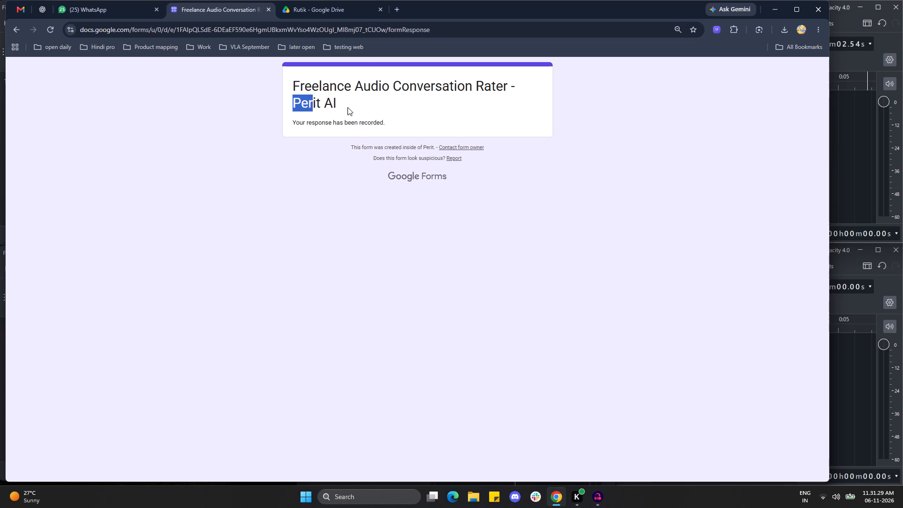
pyautogui.hotkey('ctrl', 'c')
pyautogui.click(396, 6)
pyautogui.hotkey('ctrl', 'v')
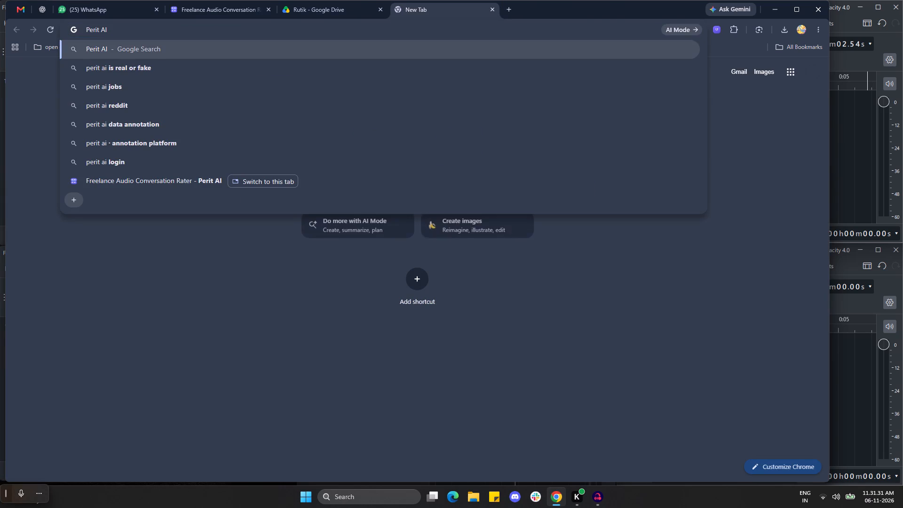
pyautogui.press('Return')
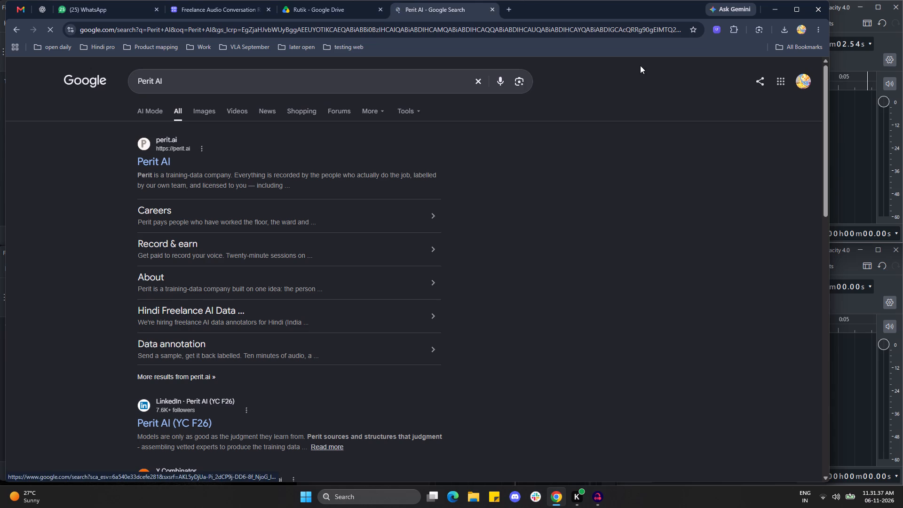
# Bookmark the Perit AI search results page in the Work folder, keeping the suggested name.
pyautogui.click(692, 32)
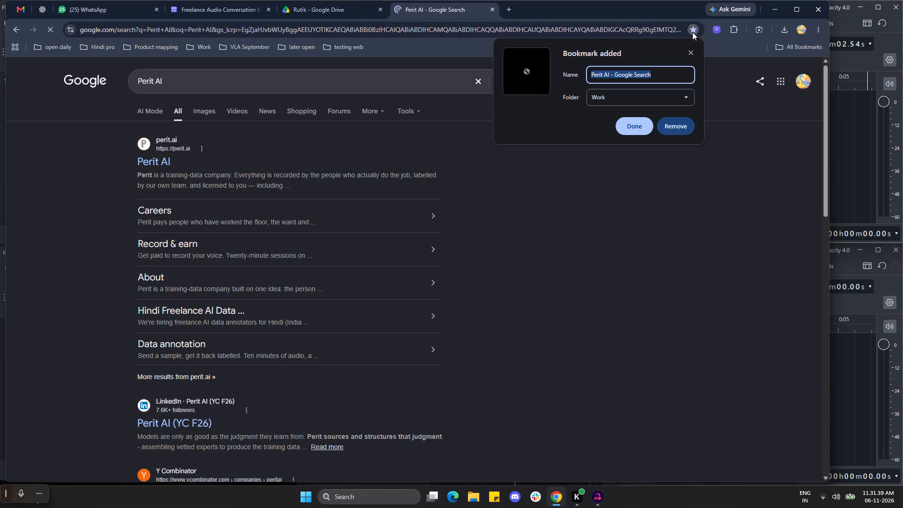
pyautogui.click(631, 123)
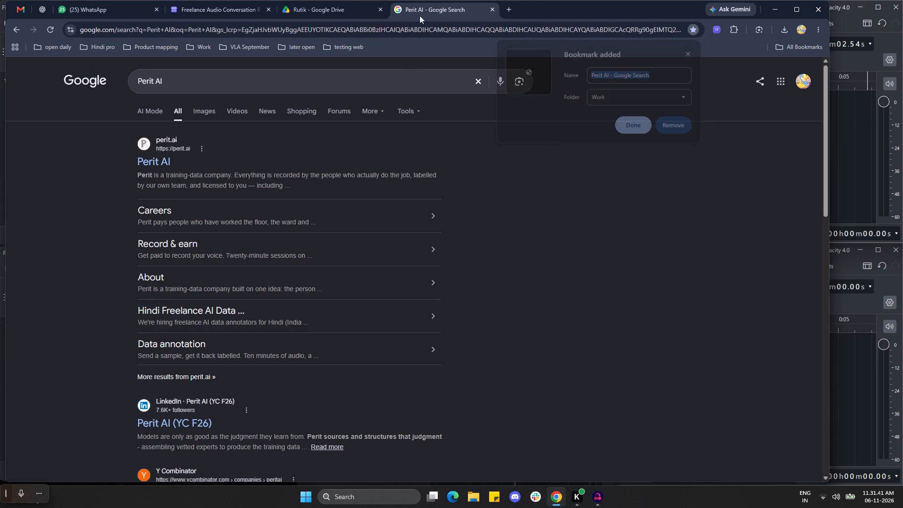
# Close the Perit AI search and submitted form tabs, and reload the Rutik folder in Drive.
pyautogui.click(492, 12)
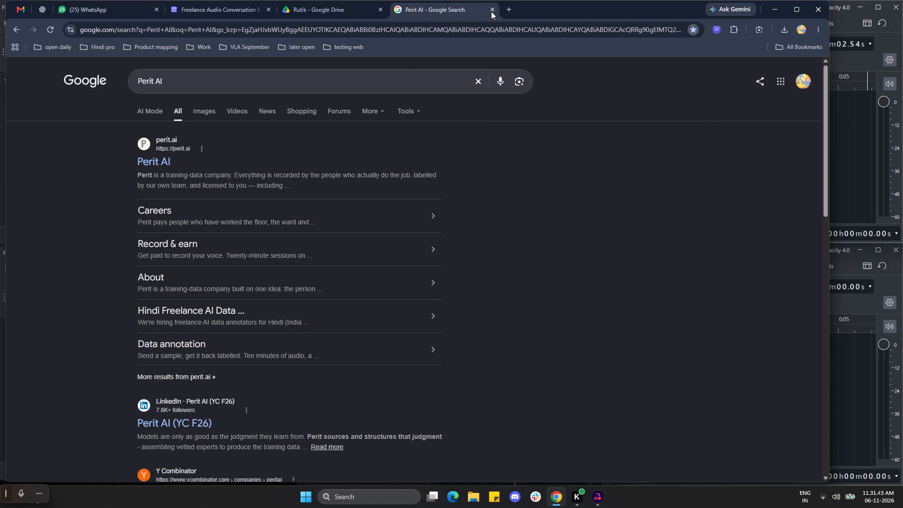
pyautogui.click(491, 11)
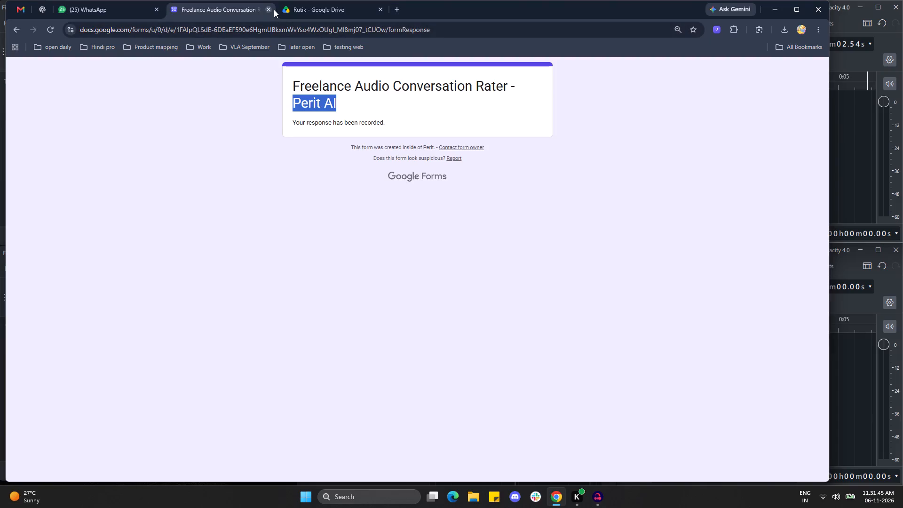
pyautogui.click(268, 8)
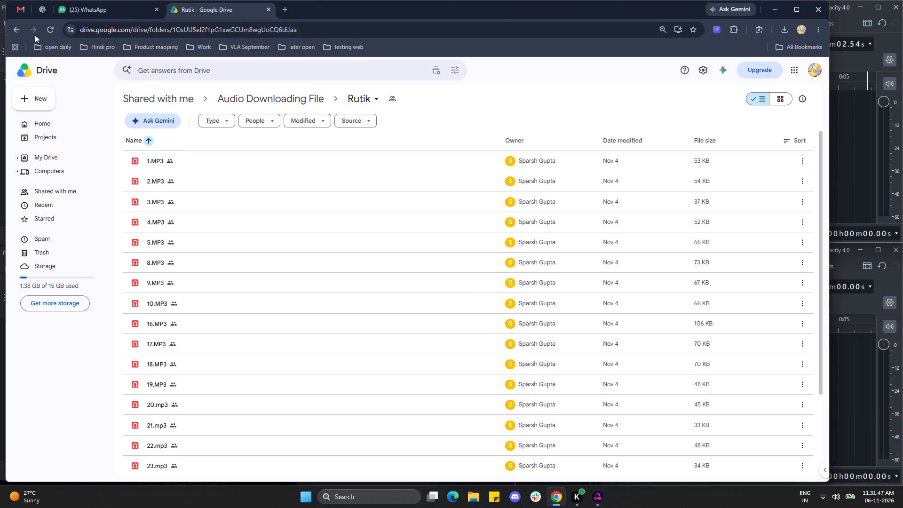
pyautogui.click(52, 33)
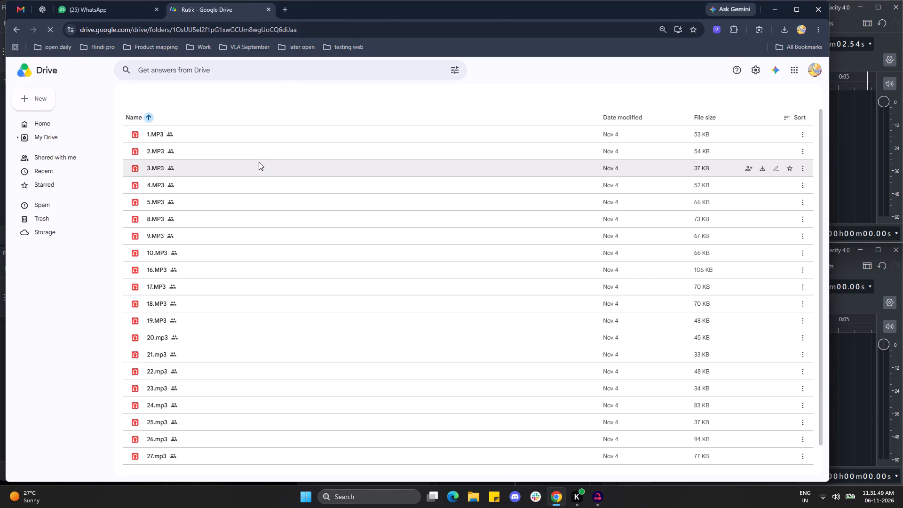
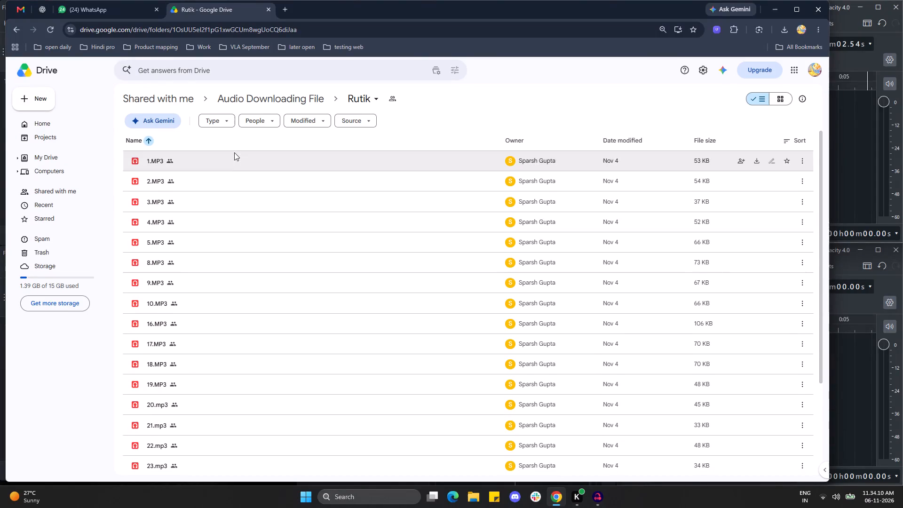
# Reload the shared Rutik folder in Google Drive to refresh its list of audio files.
pyautogui.scroll(2, 234, 152)
pyautogui.click(45, 30)
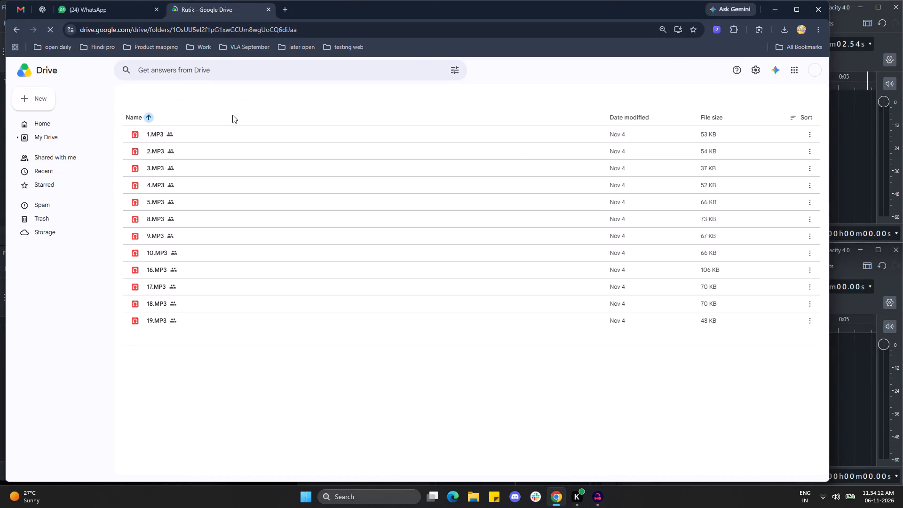
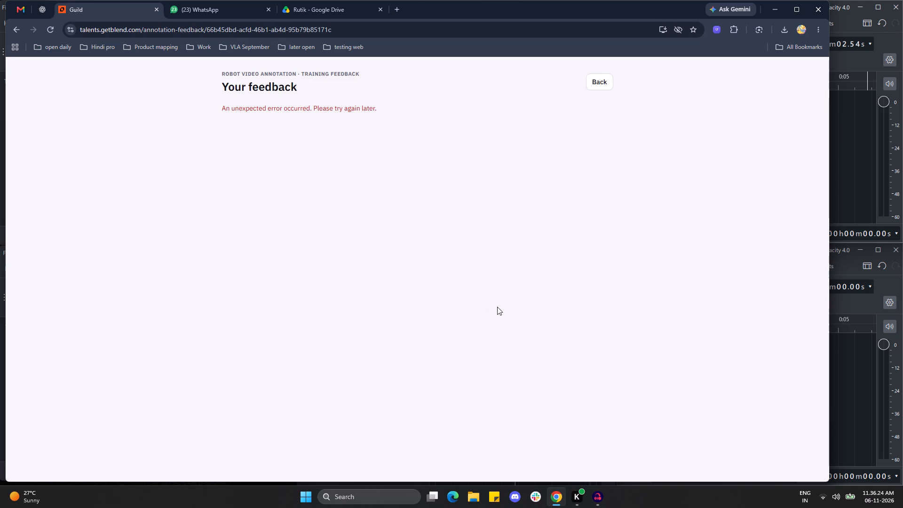
# Leave the training feedback page and resume the enrollment's scored practice tasks with a new attempt.
pyautogui.click(592, 95)
pyautogui.click(597, 82)
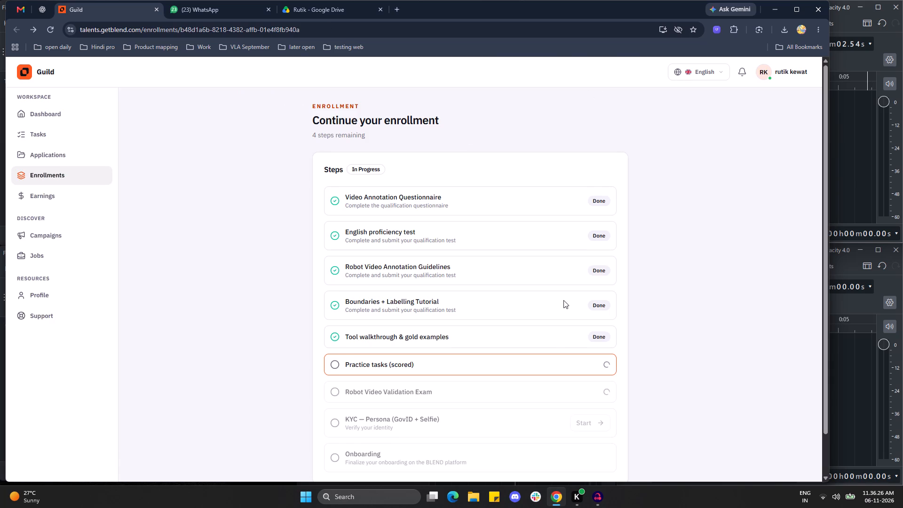
pyautogui.scroll(-3, 720, 178)
pyautogui.scroll(3, 642, 218)
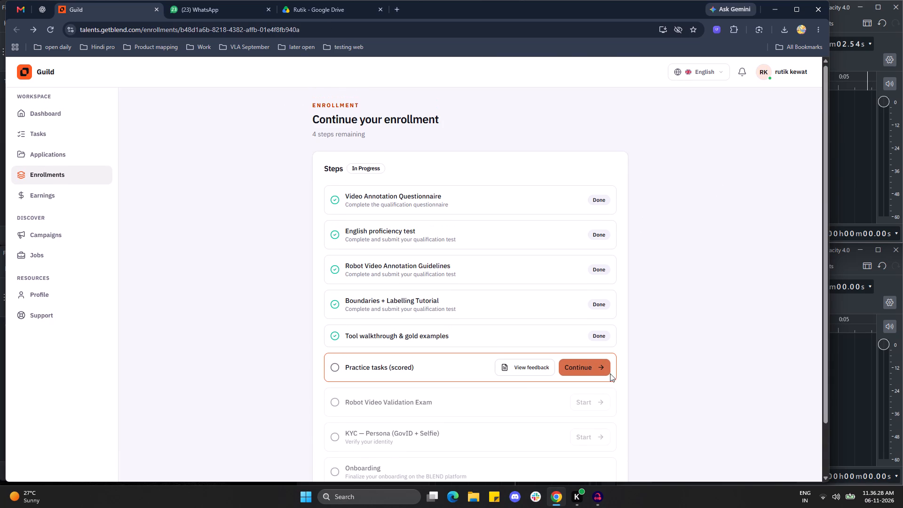
pyautogui.click(601, 373)
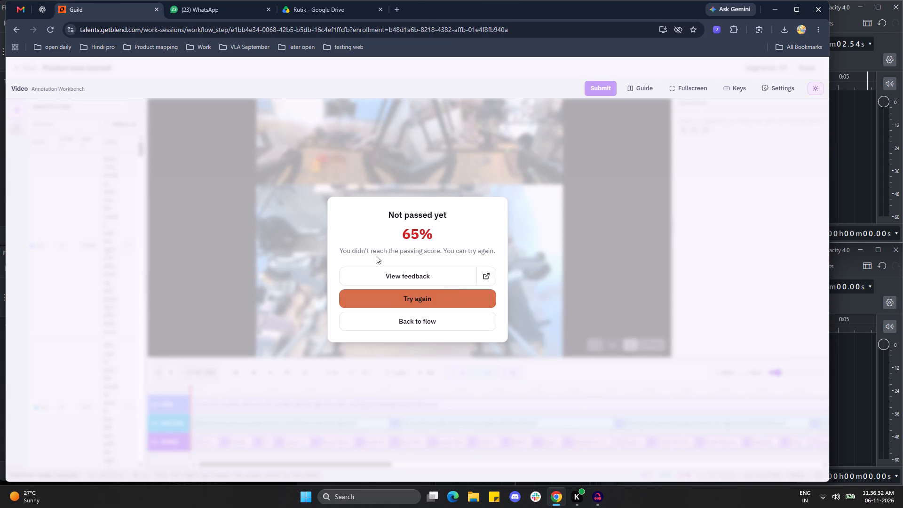
pyautogui.click(467, 300)
# Inspect the last L2 sub-task segment, about pressing the wooden stick into the candle wax, and play the video from the beginning.
pyautogui.scroll(-1, 692, 324)
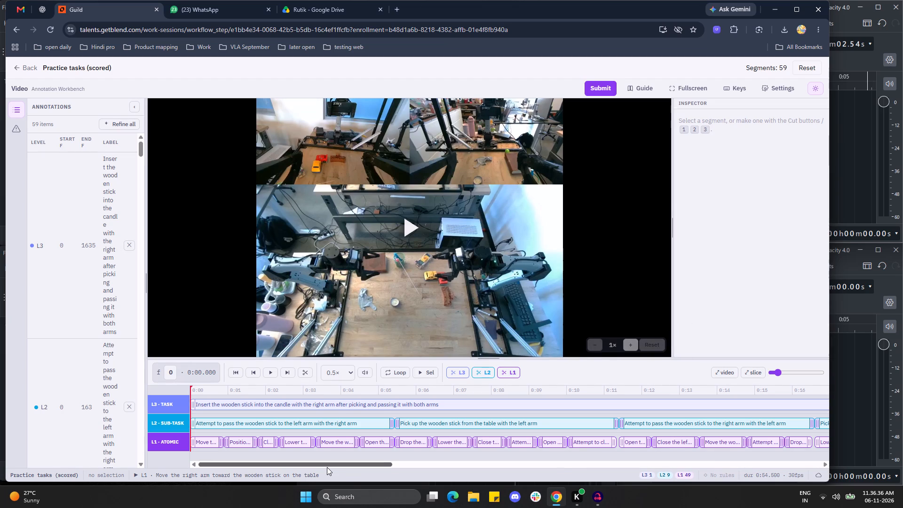
pyautogui.moveTo(328, 467); pyautogui.dragTo(721, 459)
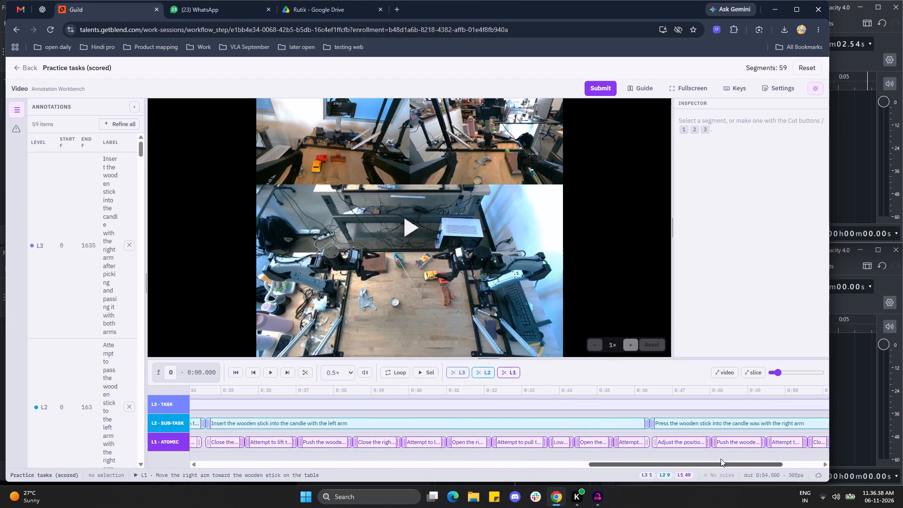
pyautogui.moveTo(721, 459); pyautogui.dragTo(829, 448)
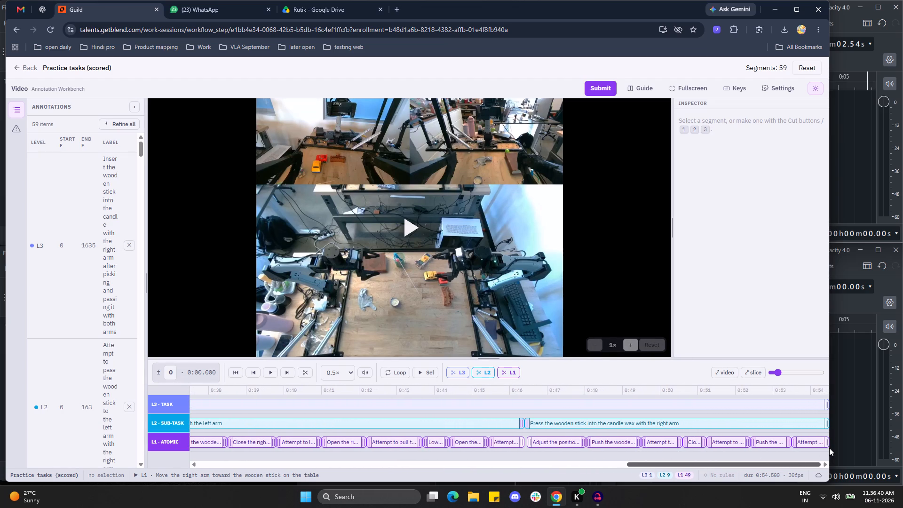
pyautogui.moveTo(829, 448); pyautogui.dragTo(828, 448)
pyautogui.click(748, 426)
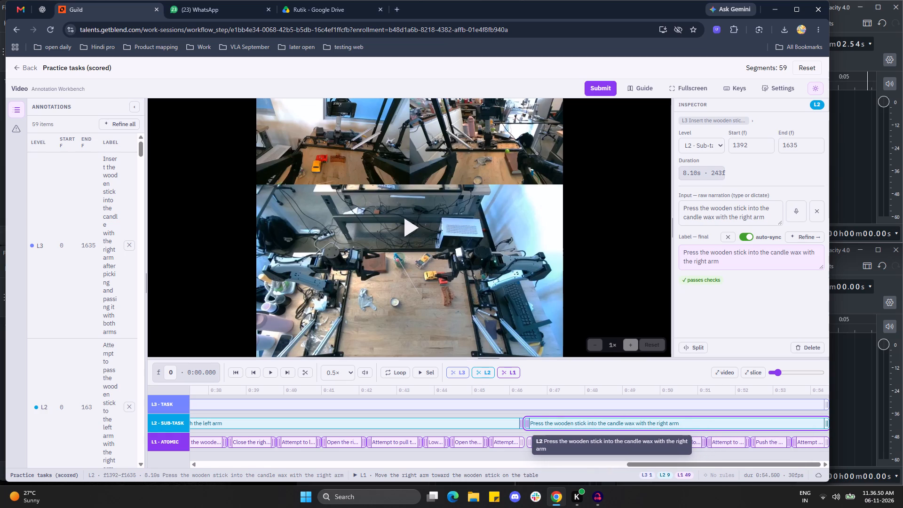
pyautogui.click(404, 232)
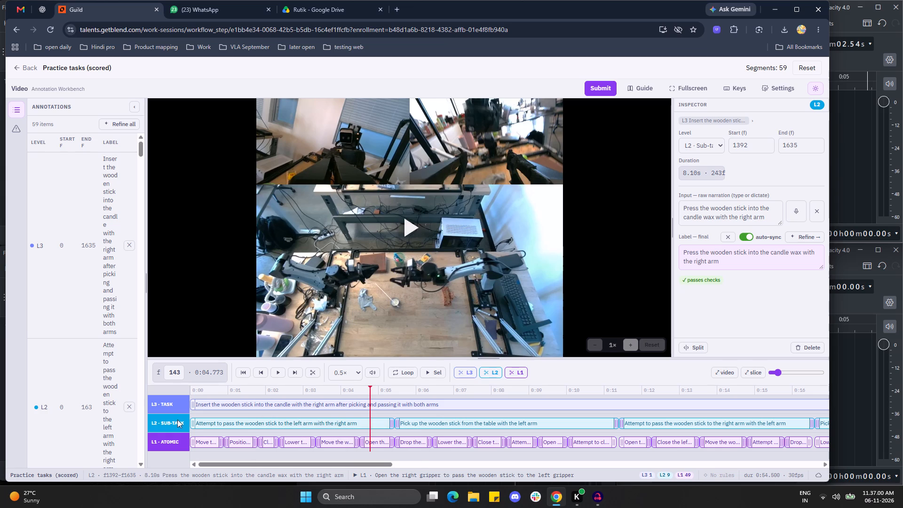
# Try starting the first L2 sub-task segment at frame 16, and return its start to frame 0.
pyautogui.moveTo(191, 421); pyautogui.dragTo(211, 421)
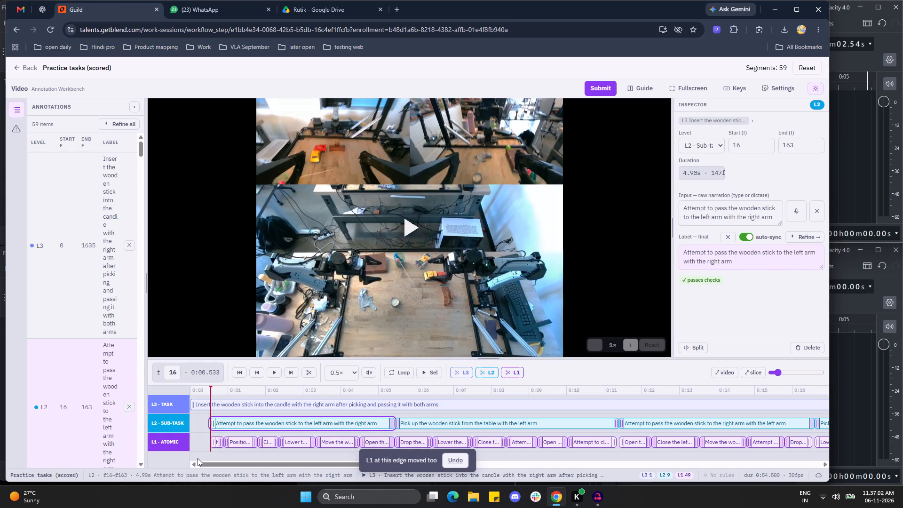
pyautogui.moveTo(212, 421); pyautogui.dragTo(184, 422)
# Select the first L1 atomic segment, about moving the right arm toward the wooden stick on the table.
pyautogui.click(208, 445)
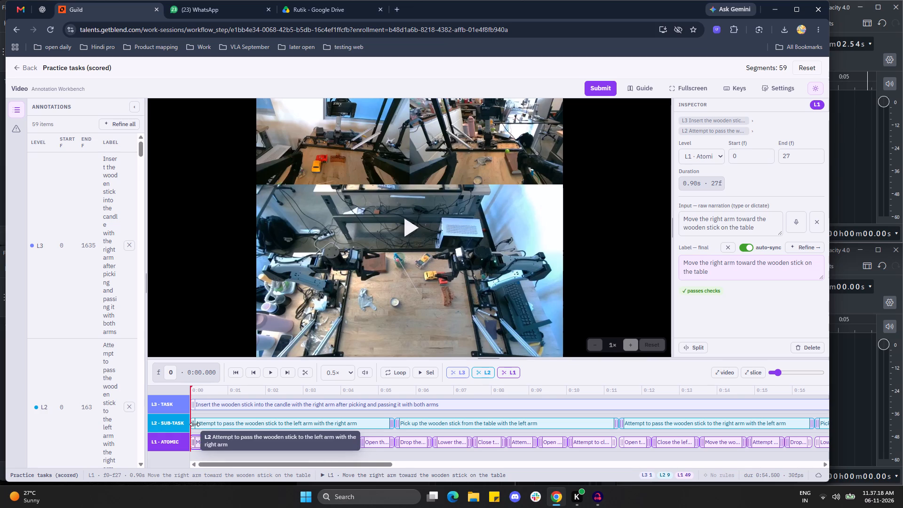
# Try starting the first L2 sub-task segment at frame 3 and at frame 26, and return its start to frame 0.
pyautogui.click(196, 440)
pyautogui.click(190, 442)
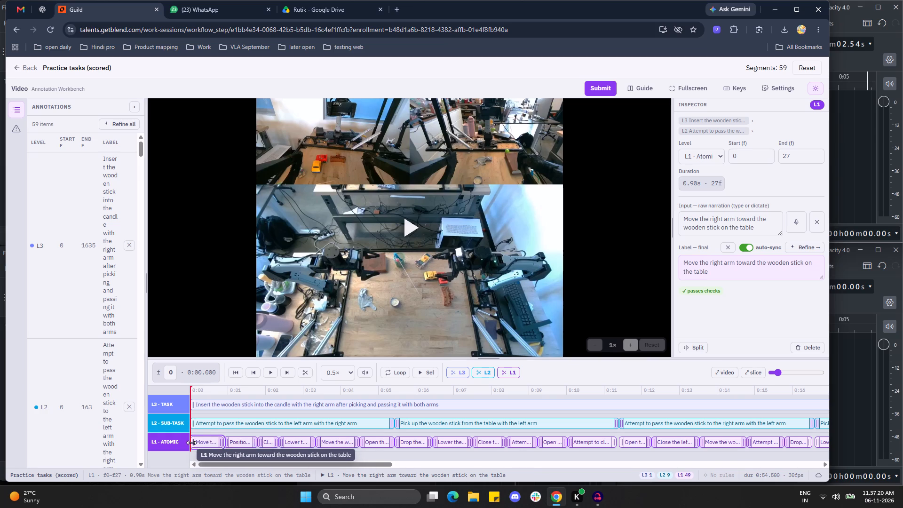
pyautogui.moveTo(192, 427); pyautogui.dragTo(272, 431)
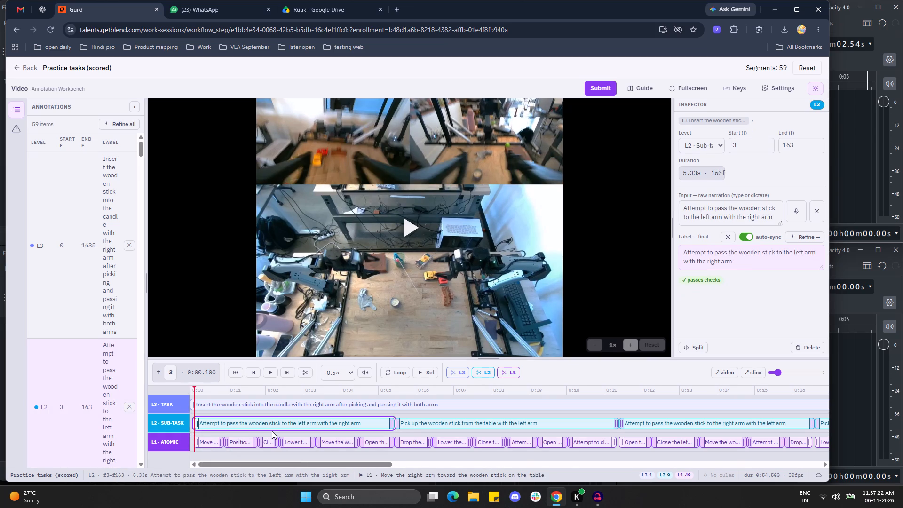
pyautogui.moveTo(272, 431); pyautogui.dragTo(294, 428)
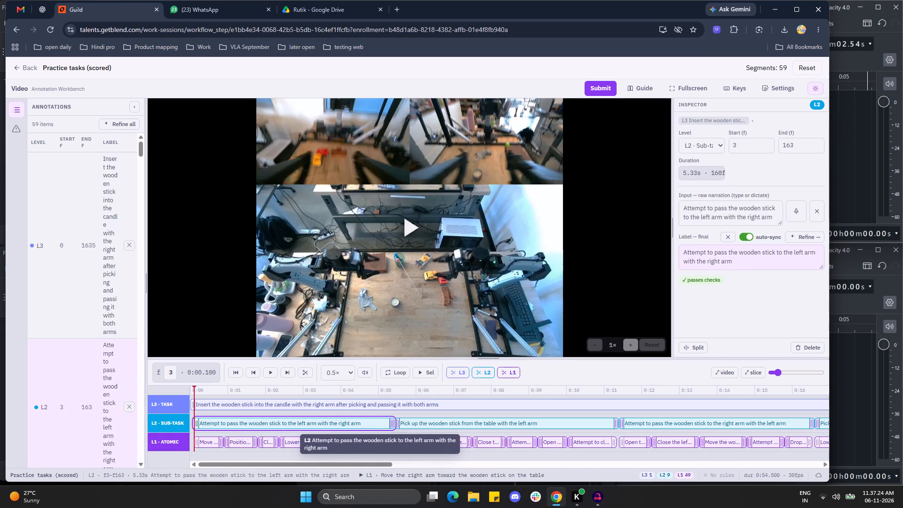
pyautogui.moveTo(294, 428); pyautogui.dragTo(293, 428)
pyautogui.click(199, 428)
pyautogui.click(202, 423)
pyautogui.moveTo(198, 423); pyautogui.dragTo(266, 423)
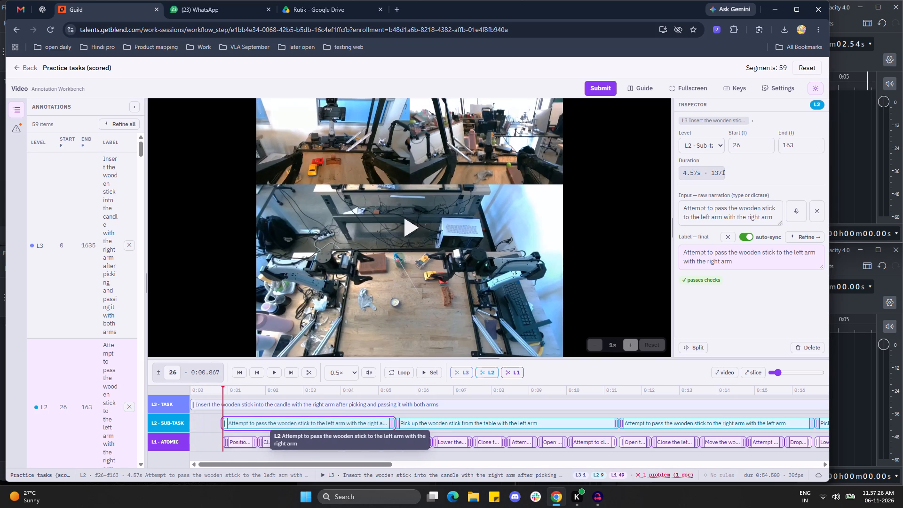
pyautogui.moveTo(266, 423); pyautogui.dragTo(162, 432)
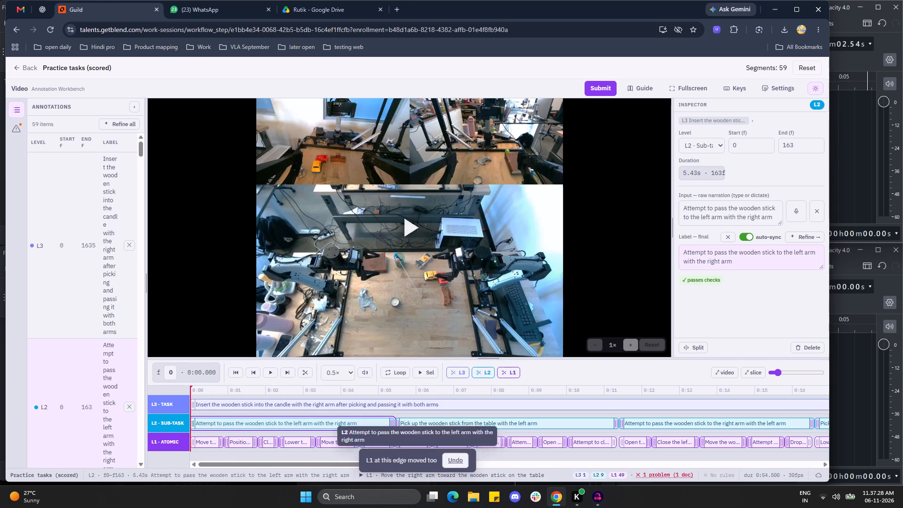
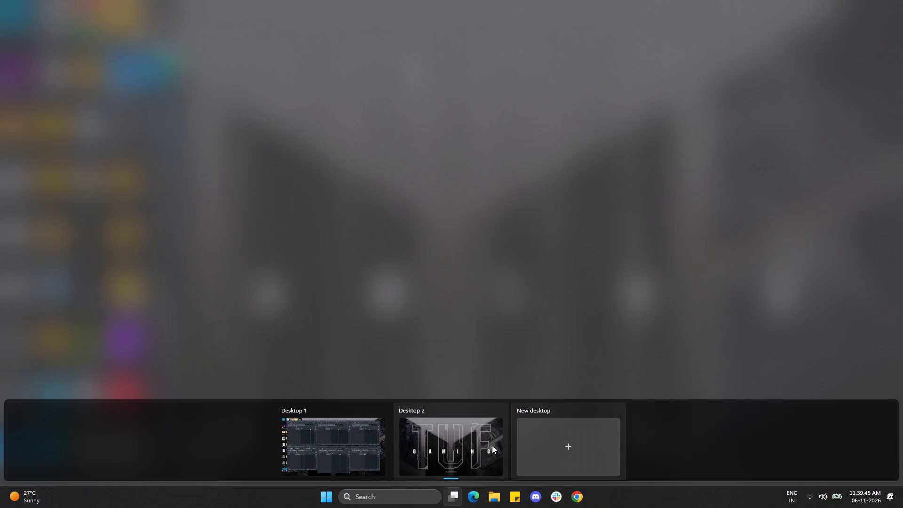
# Switch to Desktop 2, launch Audacity 4.0 and bring up its open project windows.
pyautogui.click(461, 445)
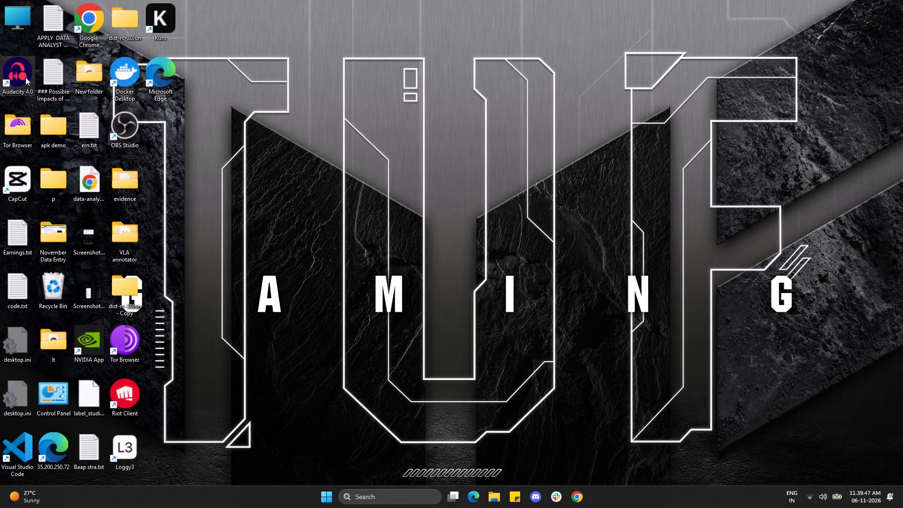
pyautogui.doubleClick(19, 74)
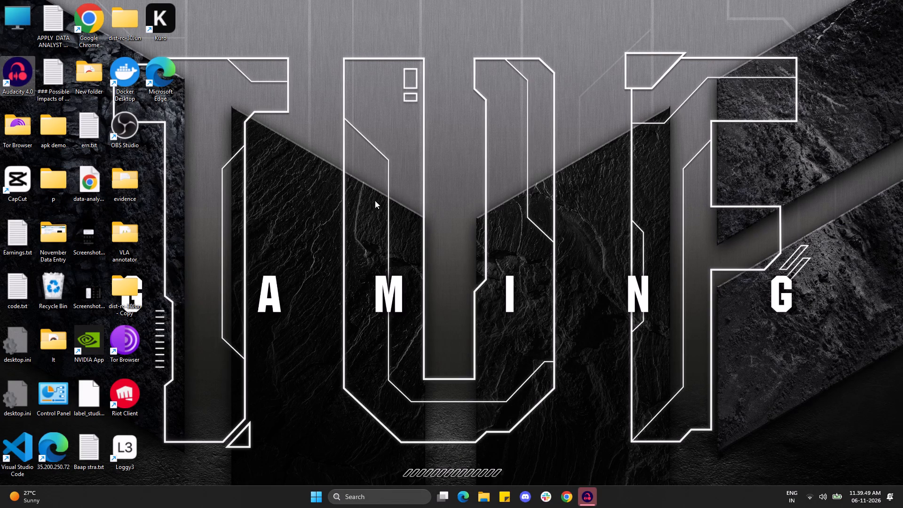
pyautogui.click(594, 496)
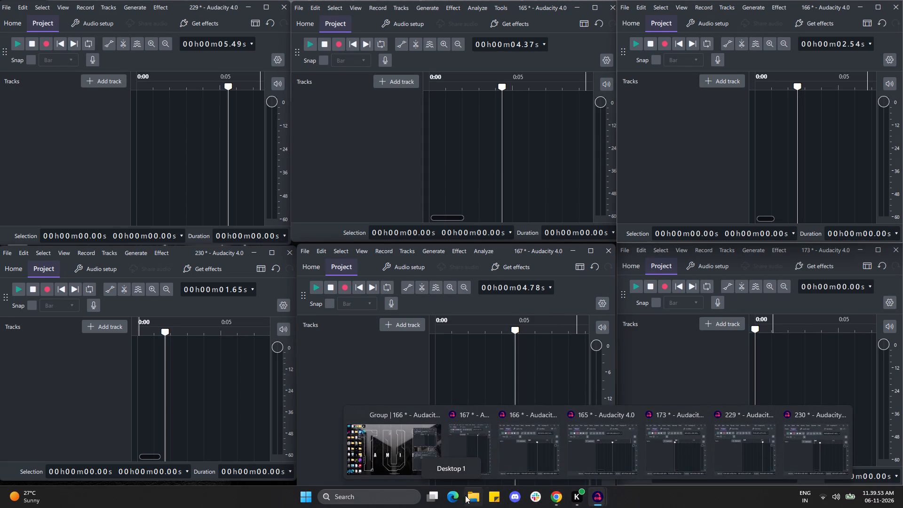
# Open a new Audacity 4.0 window on the second virtual desktop.
pyautogui.click(456, 437)
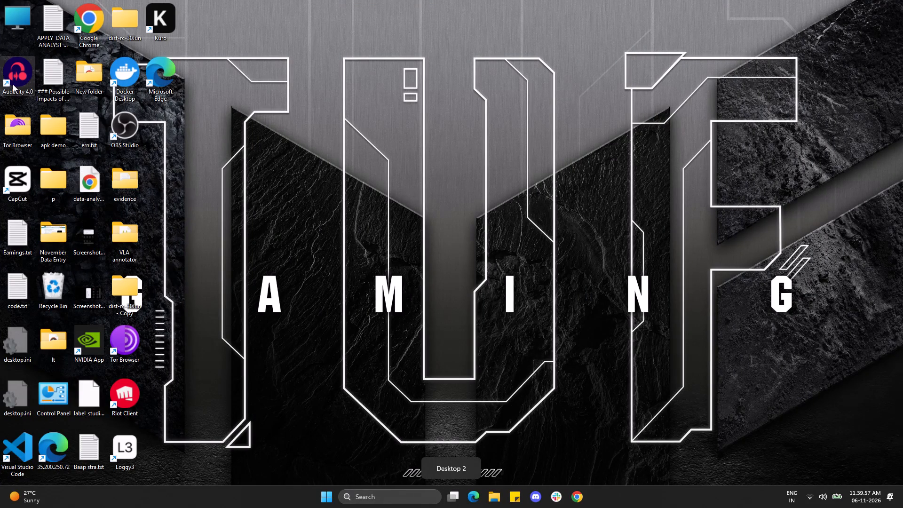
pyautogui.doubleClick(13, 83)
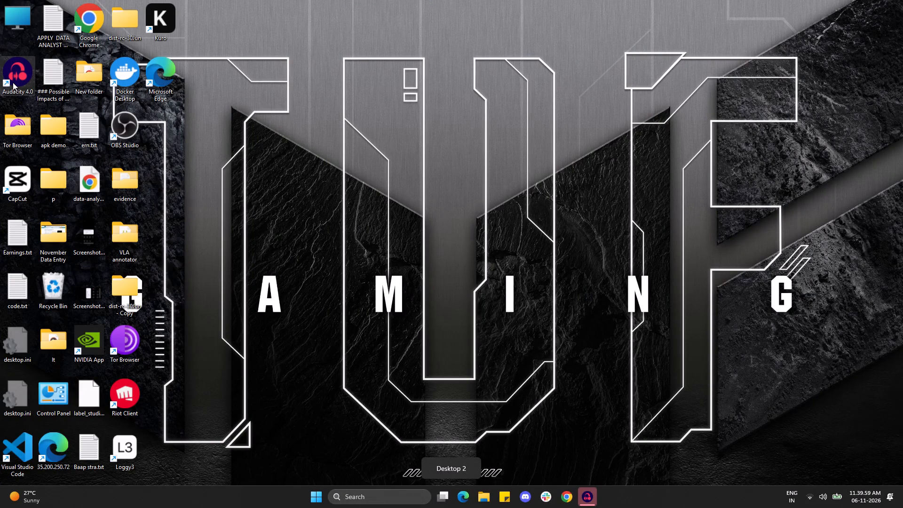
# Return to the open Audacity project windows on Desktop 1 and remove the second virtual desktop.
pyautogui.click(586, 490)
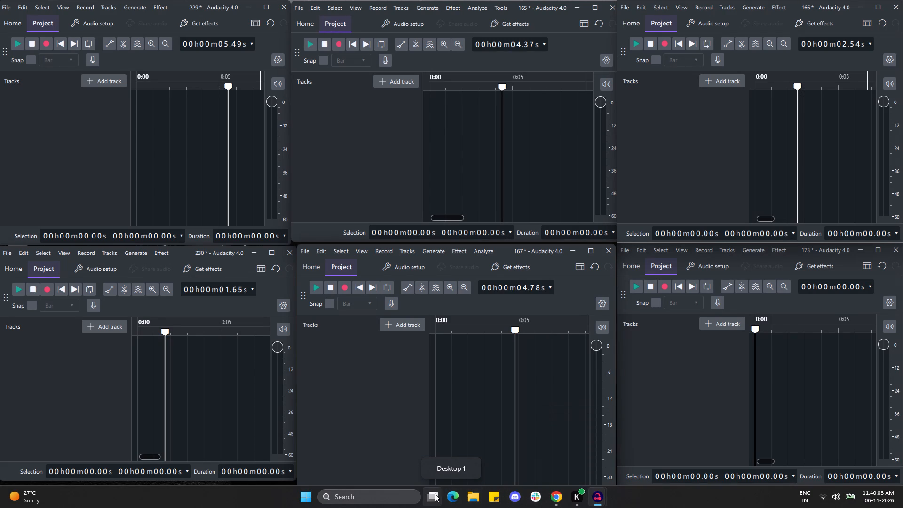
pyautogui.click(485, 410)
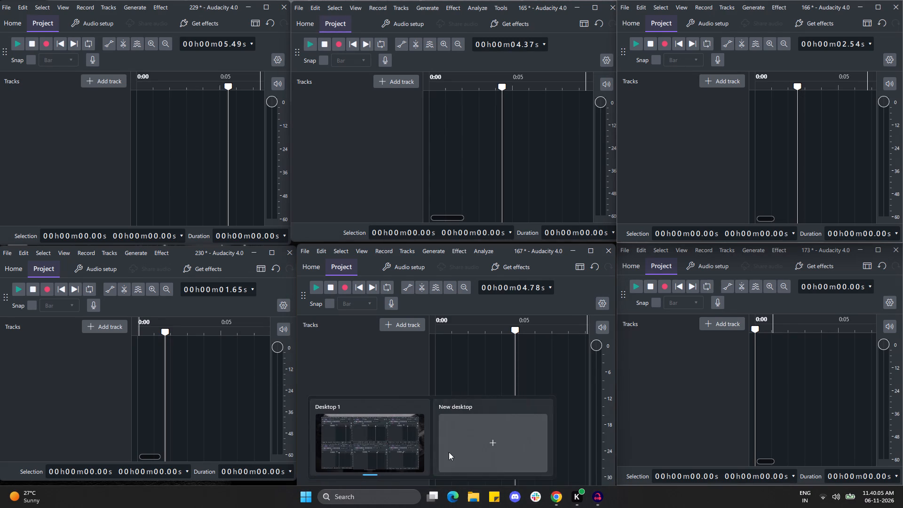